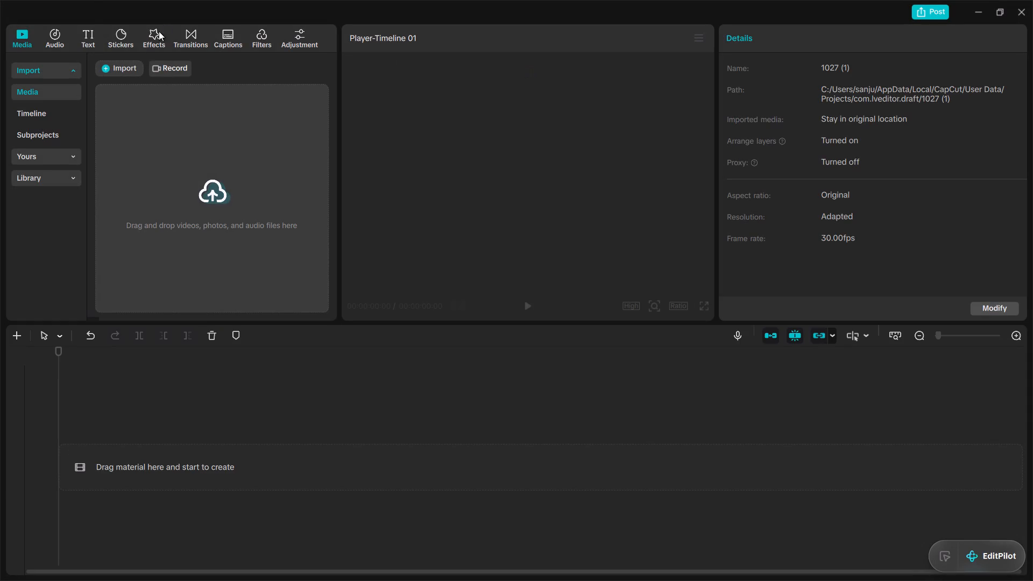
Import all media files from the Downloads folder, from the 14543082 clip through the 15897153 clip.
{"action": "left_click", "coordinate": [138, 68]}
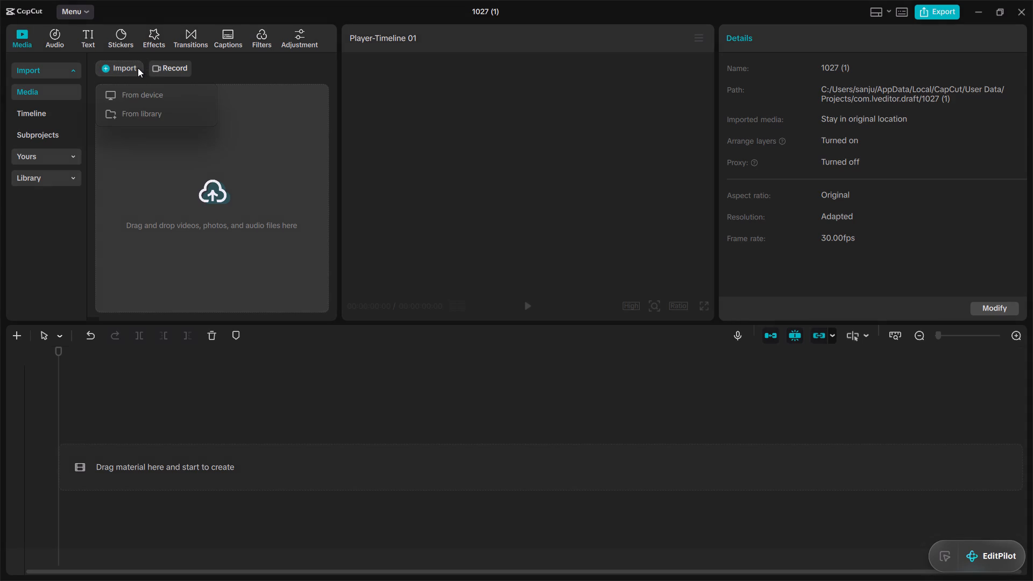
{"action": "left_click", "coordinate": [143, 92]}
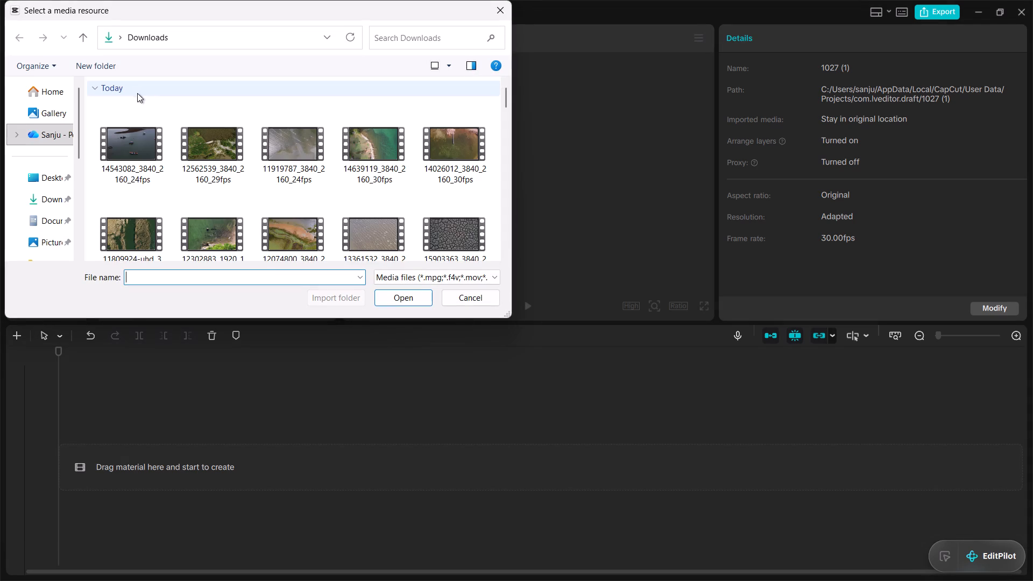
{"action": "left_click", "coordinate": [50, 197]}
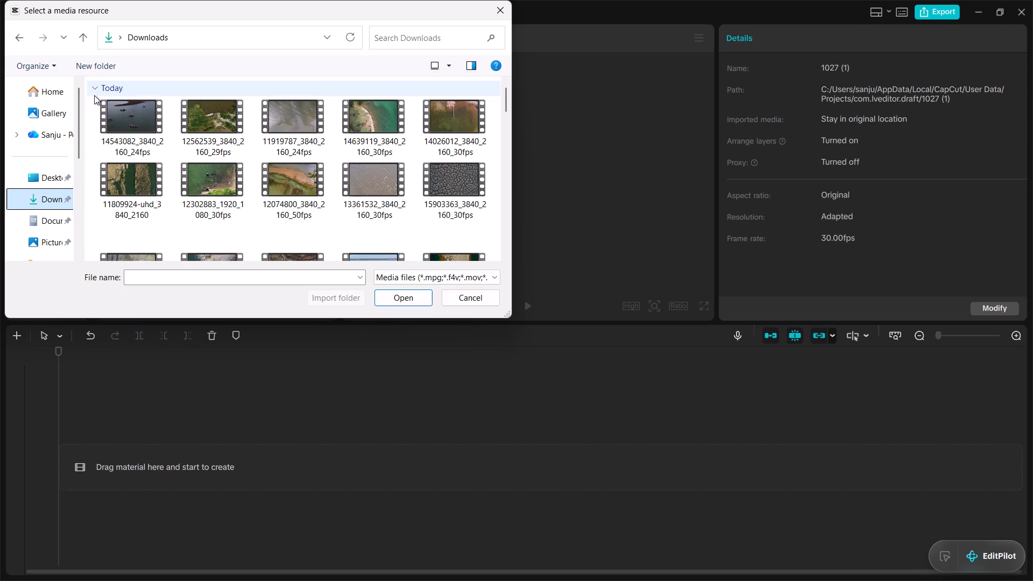
{"action": "left_click_drag", "start_coordinate": [94, 101], "coordinate": [332, 185]}
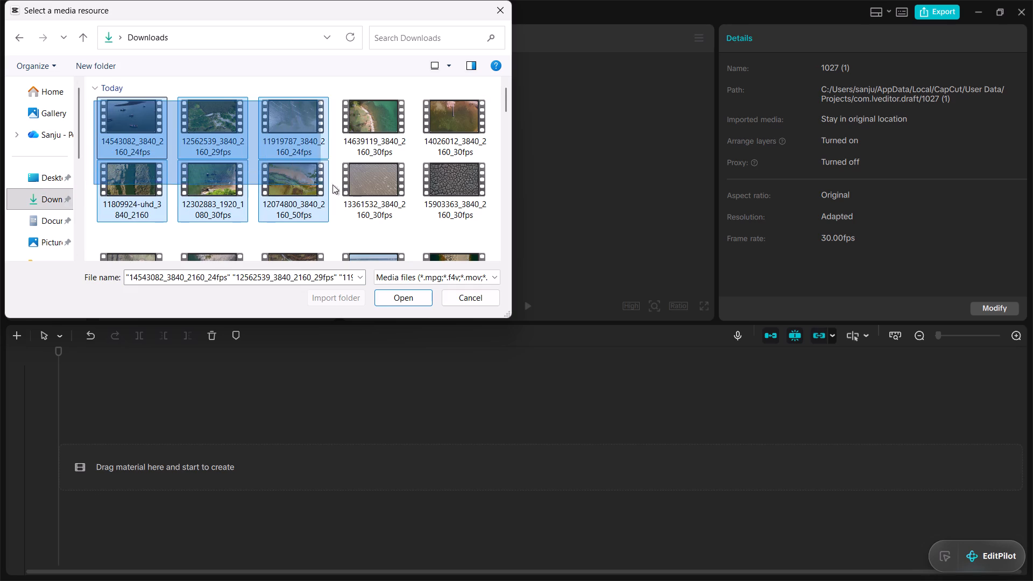
{"action": "left_click_drag", "start_coordinate": [332, 185], "coordinate": [532, 260]}
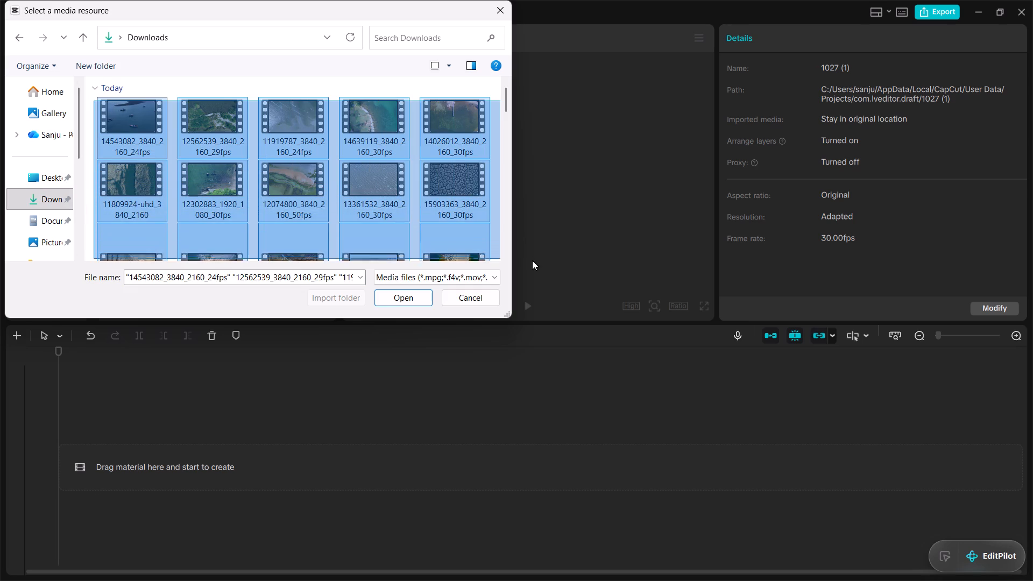
{"action": "left_click_drag", "start_coordinate": [532, 260], "coordinate": [521, 287]}
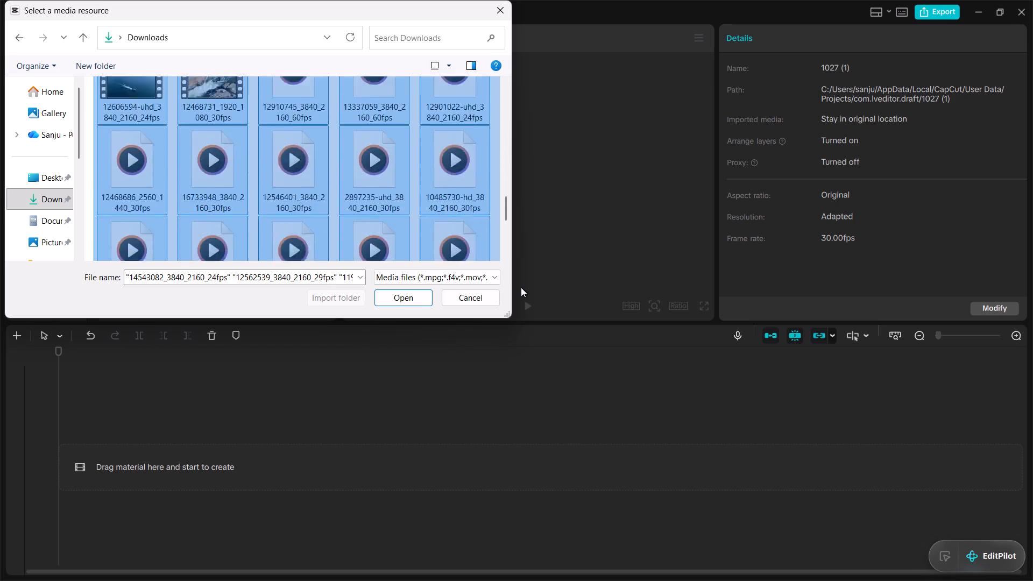
{"action": "left_click_drag", "start_coordinate": [521, 287], "coordinate": [485, 71]}
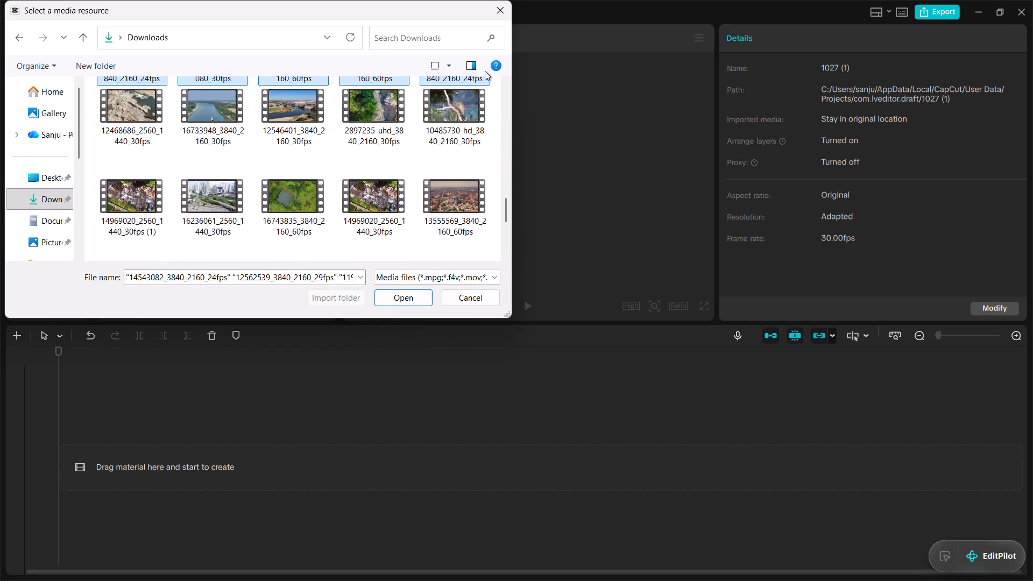
{"action": "left_click_drag", "start_coordinate": [485, 71], "coordinate": [487, 178]}
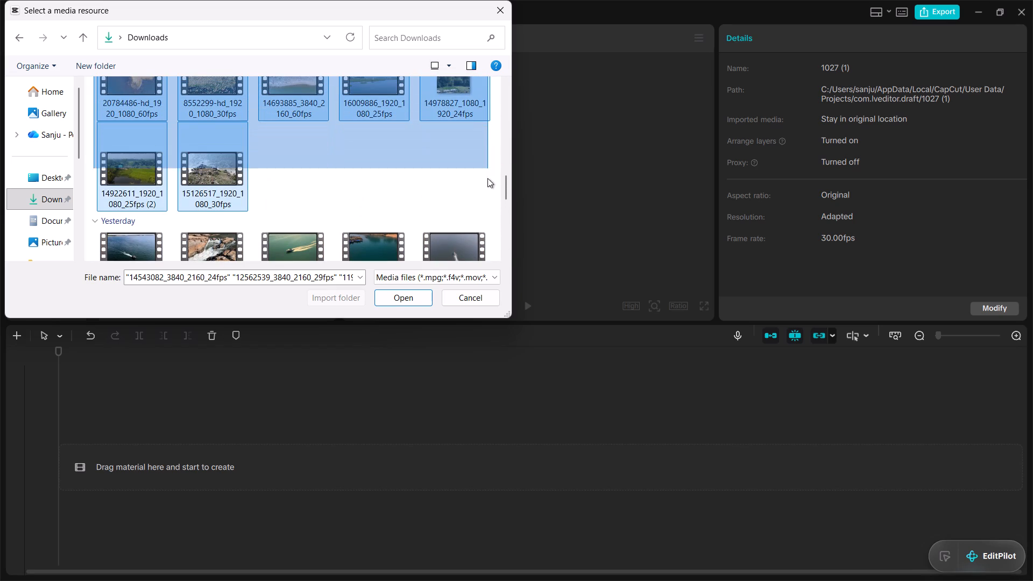
{"action": "left_click_drag", "start_coordinate": [487, 178], "coordinate": [487, 272]}
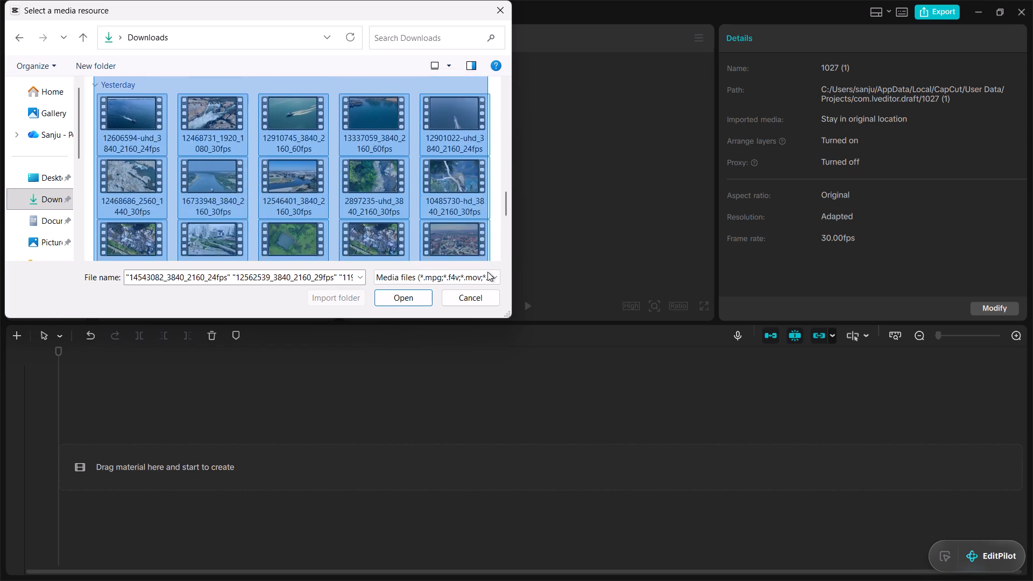
{"action": "left_click_drag", "start_coordinate": [487, 272], "coordinate": [473, 233]}
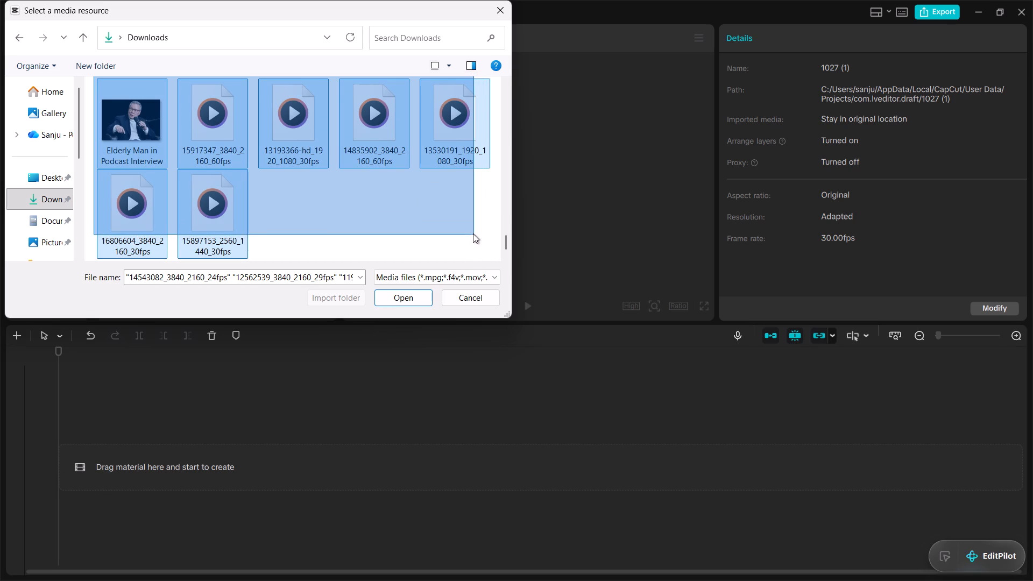
{"action": "left_click_drag", "start_coordinate": [473, 233], "coordinate": [458, 208]}
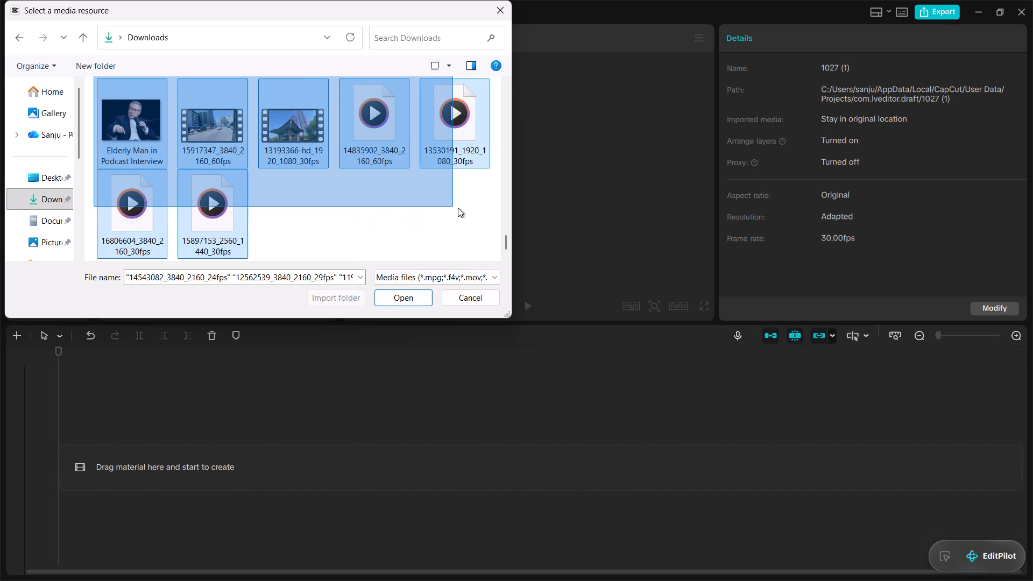
{"action": "left_click_drag", "start_coordinate": [458, 208], "coordinate": [470, 217]}
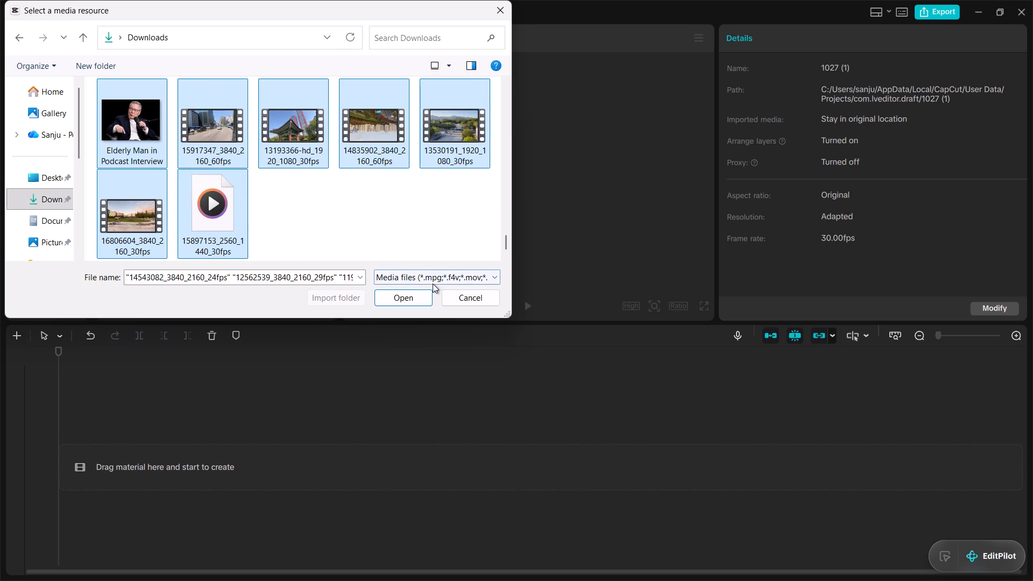
{"action": "left_click", "coordinate": [414, 295]}
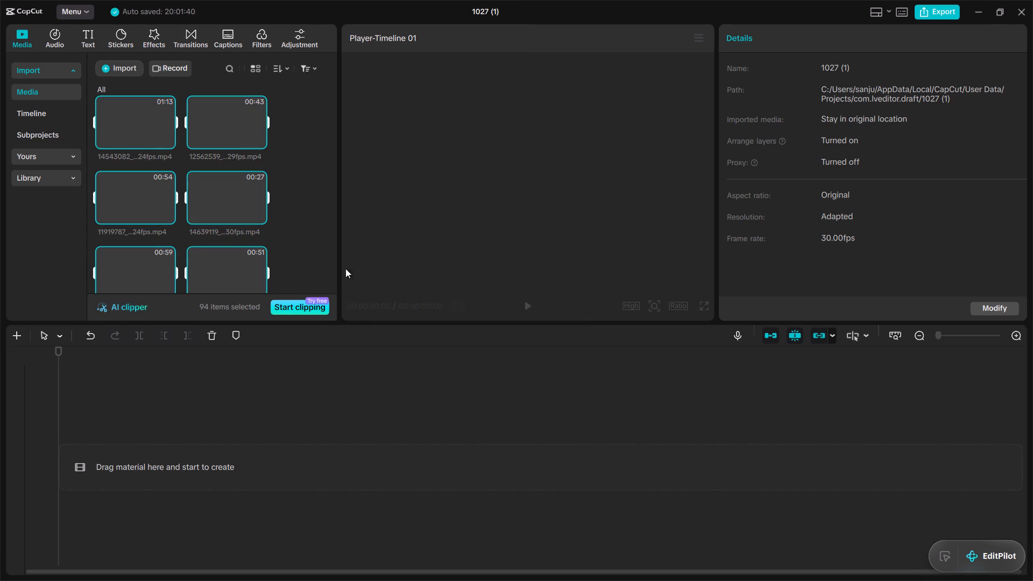
Add all the selected imported media to the timeline and dismiss the HDR notice.
{"action": "left_click", "coordinate": [260, 214]}
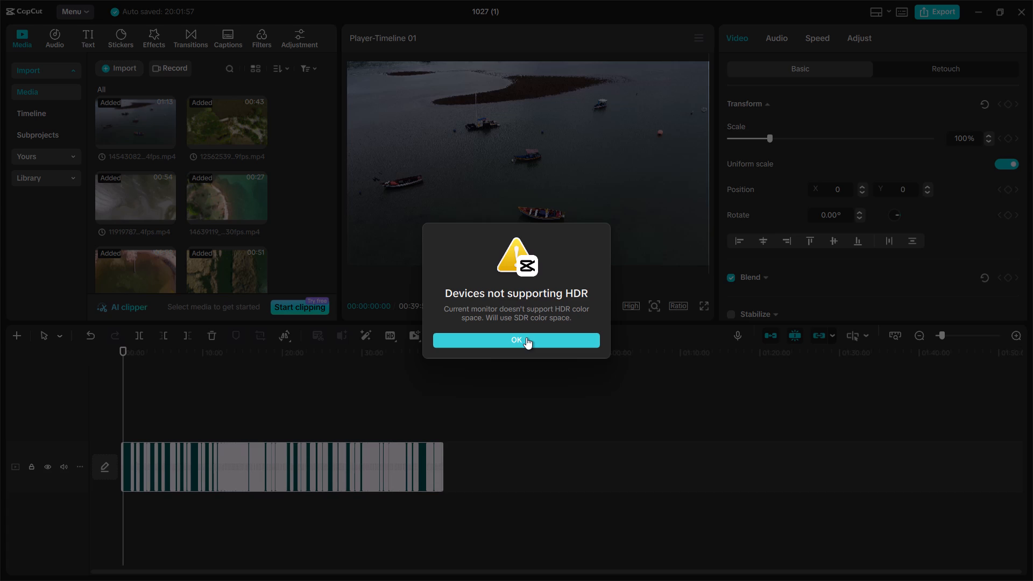
{"action": "left_click", "coordinate": [526, 337]}
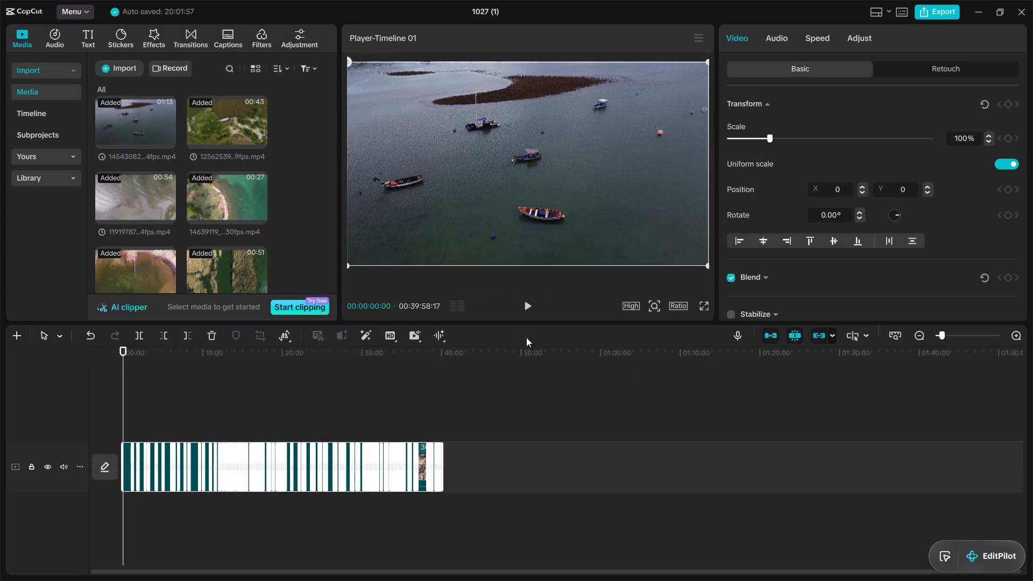
Delete the Elderly Man in Podcast Interview image from near the end of the timeline.
{"action": "left_click", "coordinate": [446, 410]}
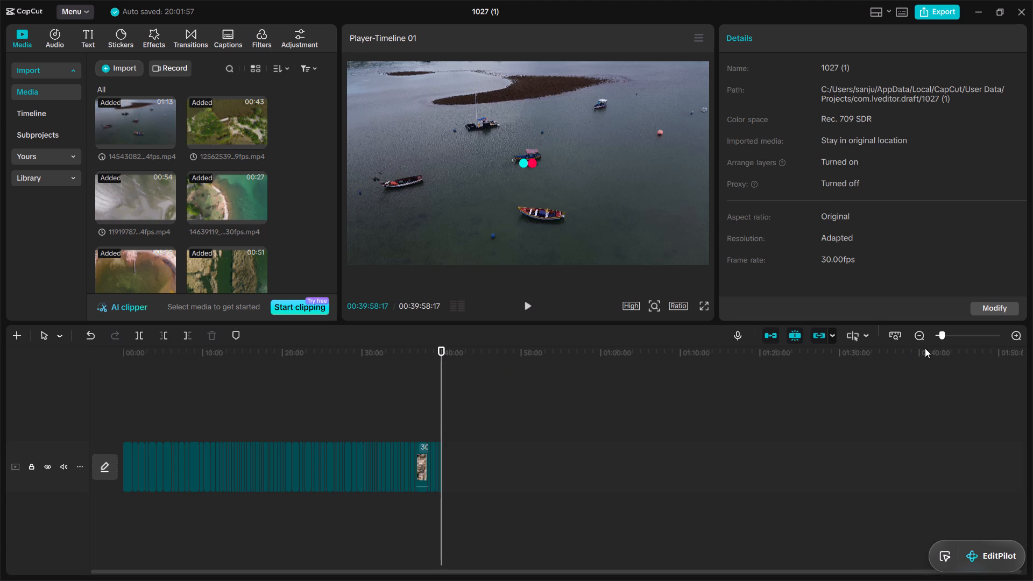
{"action": "left_click", "coordinate": [960, 334]}
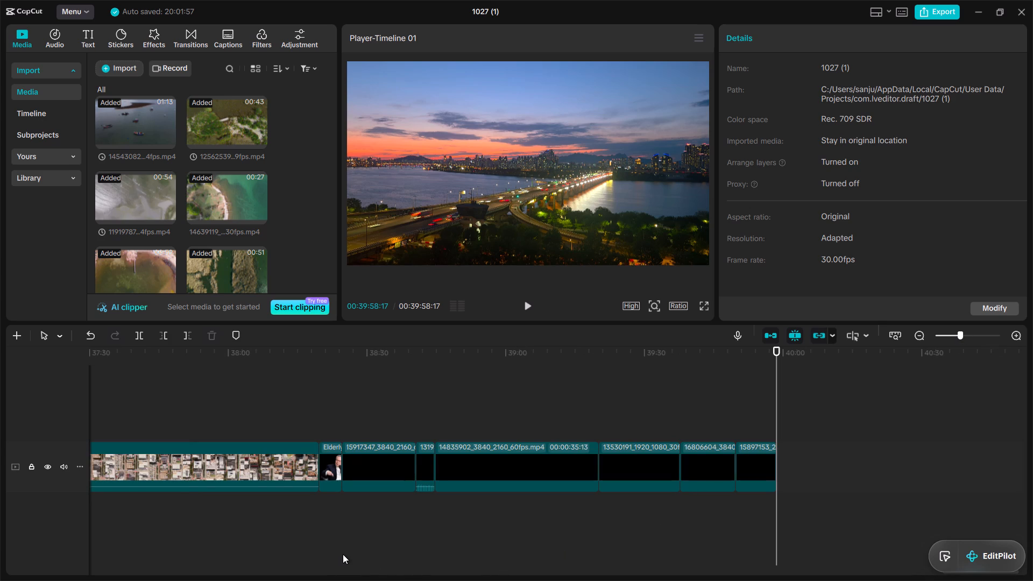
{"action": "left_click", "coordinate": [331, 464]}
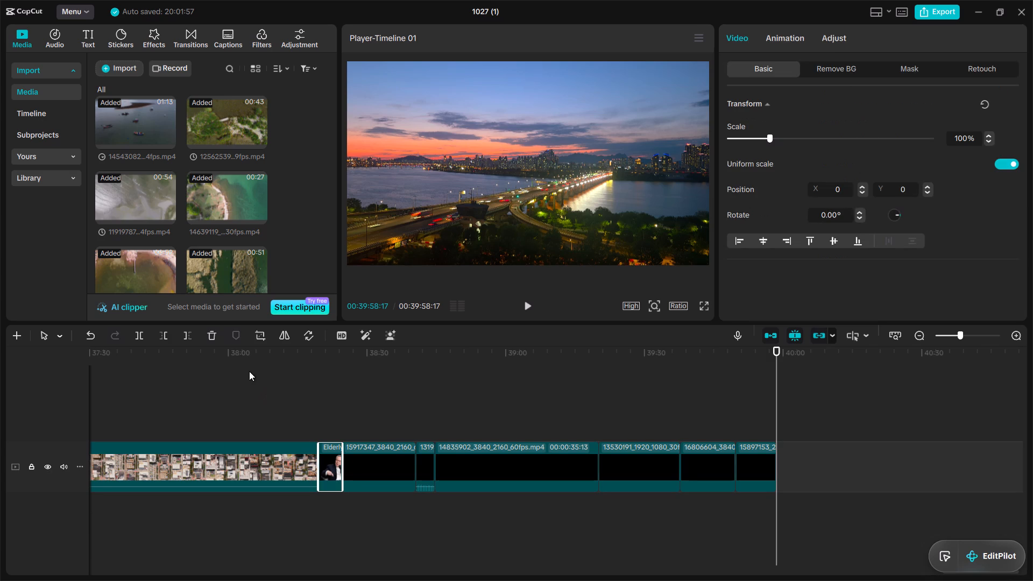
{"action": "left_click", "coordinate": [214, 336]}
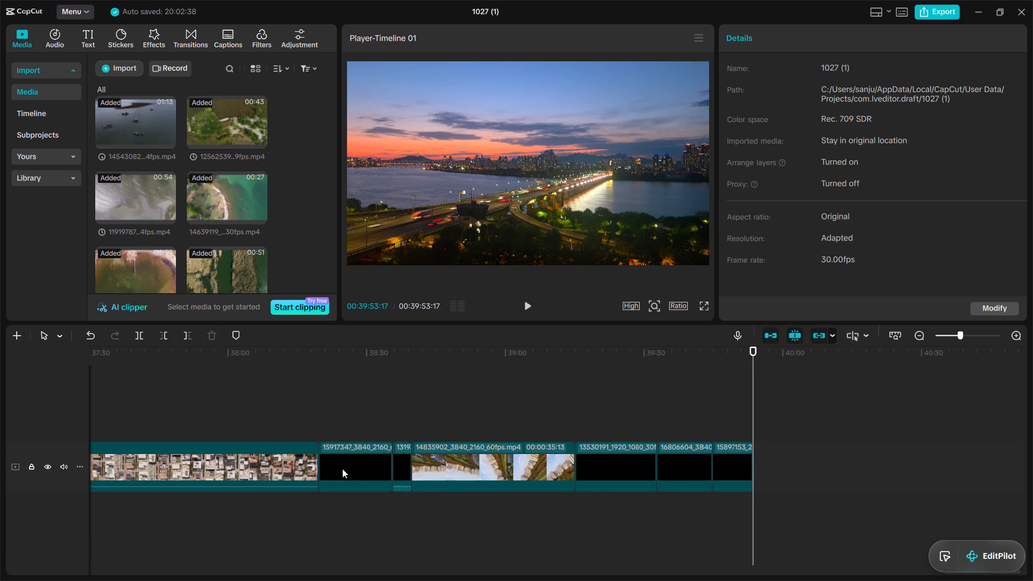
Place the playhead at 00:38:22:08, inside the 15917347 street clip.
{"action": "left_click", "coordinate": [342, 469]}
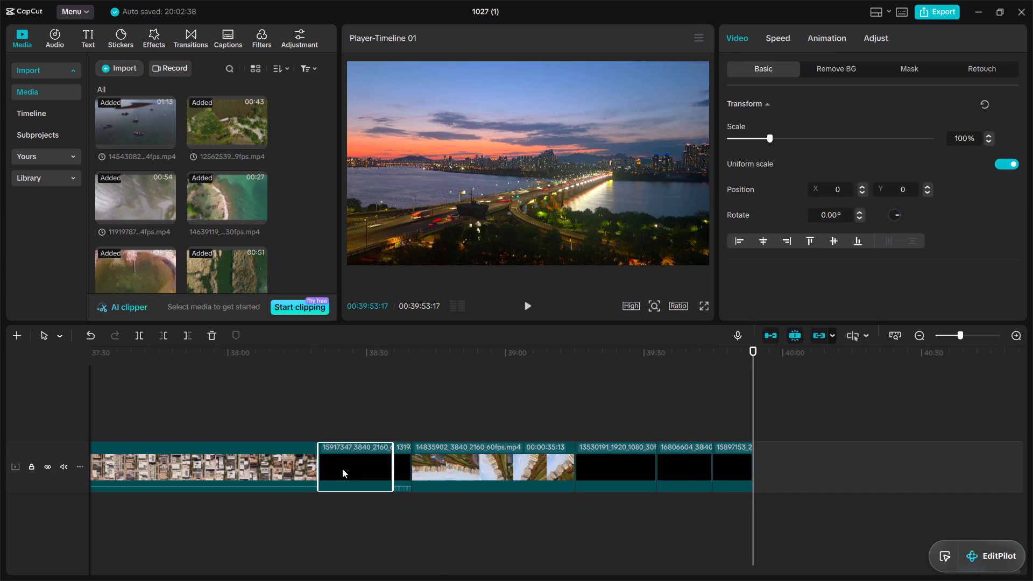
{"action": "double_click", "coordinate": [331, 422]}
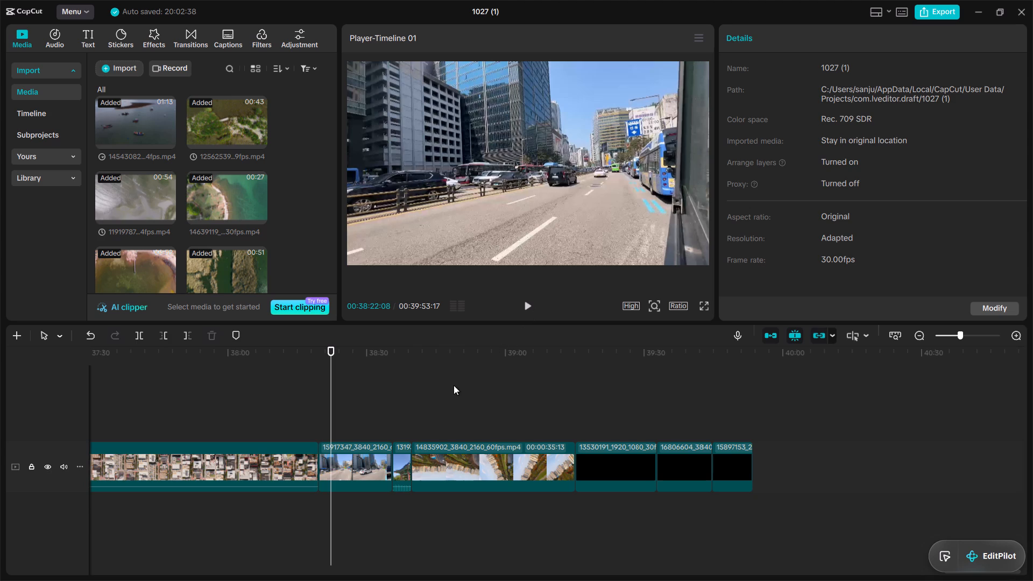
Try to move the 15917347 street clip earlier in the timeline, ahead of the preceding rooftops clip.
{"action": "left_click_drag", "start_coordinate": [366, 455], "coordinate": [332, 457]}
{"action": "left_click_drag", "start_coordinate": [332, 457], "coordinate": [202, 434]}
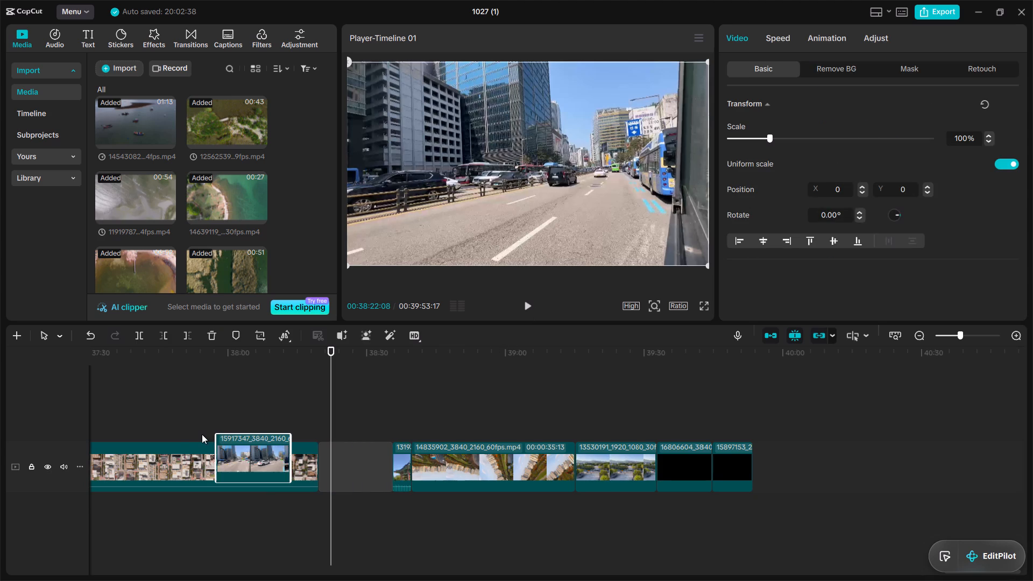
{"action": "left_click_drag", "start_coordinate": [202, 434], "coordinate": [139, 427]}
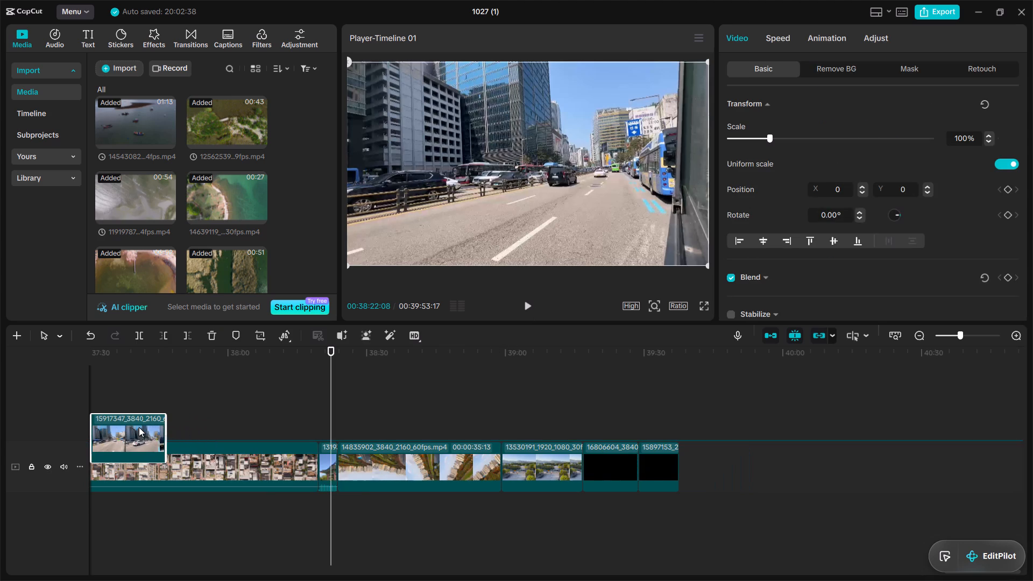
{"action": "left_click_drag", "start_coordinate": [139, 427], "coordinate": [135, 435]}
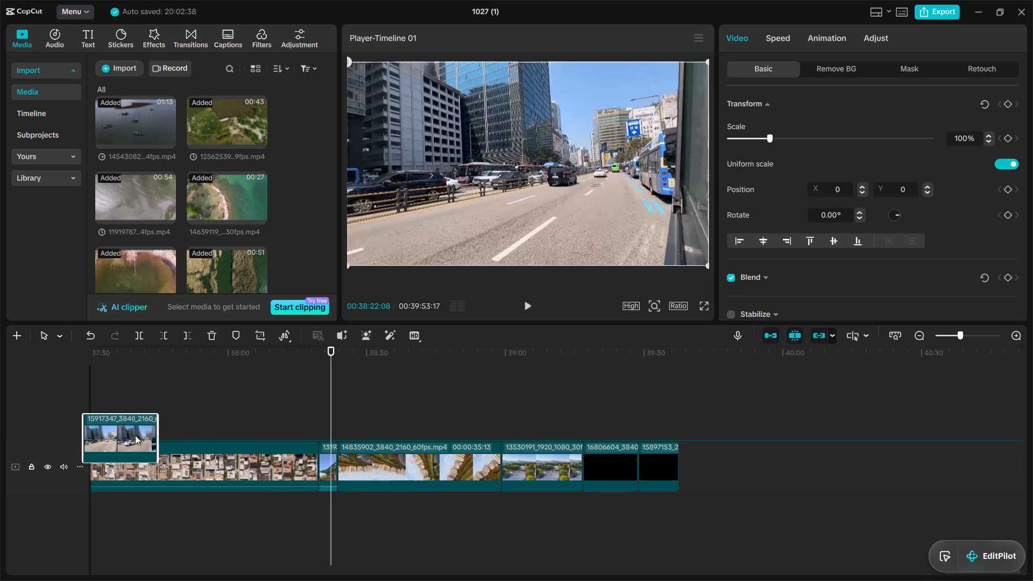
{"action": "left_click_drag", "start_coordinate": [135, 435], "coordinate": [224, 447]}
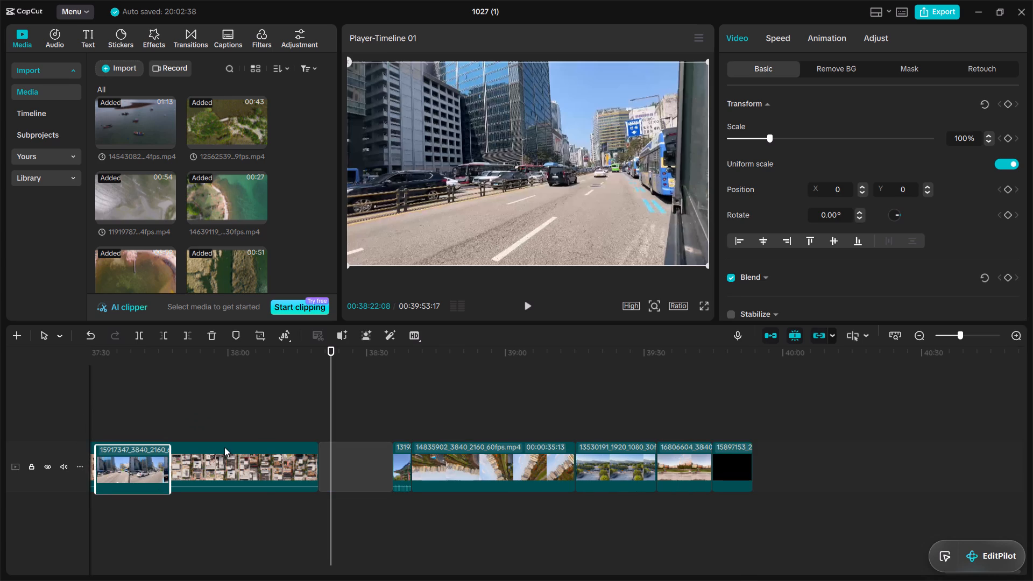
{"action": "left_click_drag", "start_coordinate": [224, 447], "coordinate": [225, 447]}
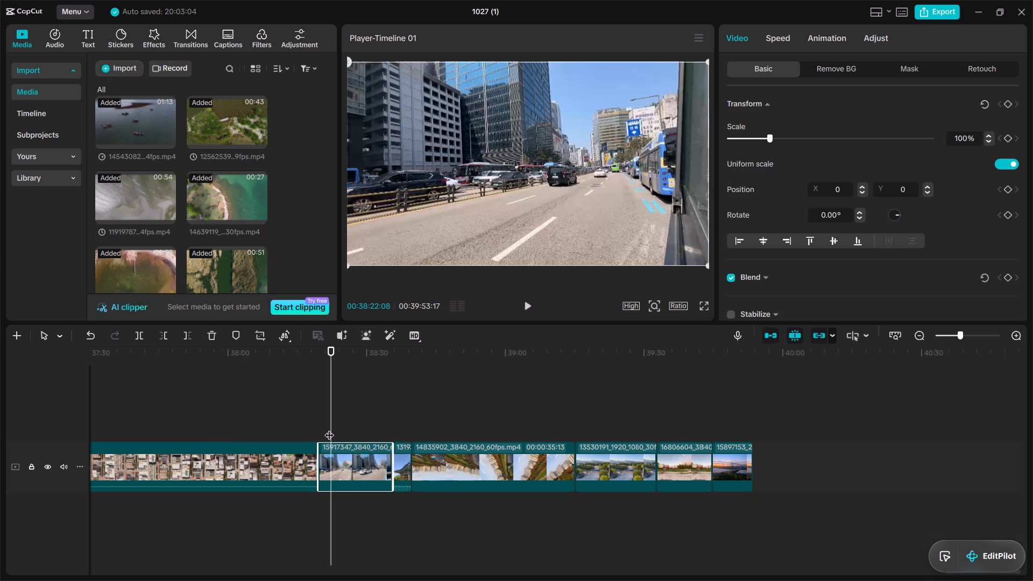
Trim the 15917347 street clip, cutting its start at 00:38:22:08 and then its end at 00:38:29:08.
{"action": "left_click", "coordinate": [166, 337]}
{"action": "left_click", "coordinate": [365, 417]}
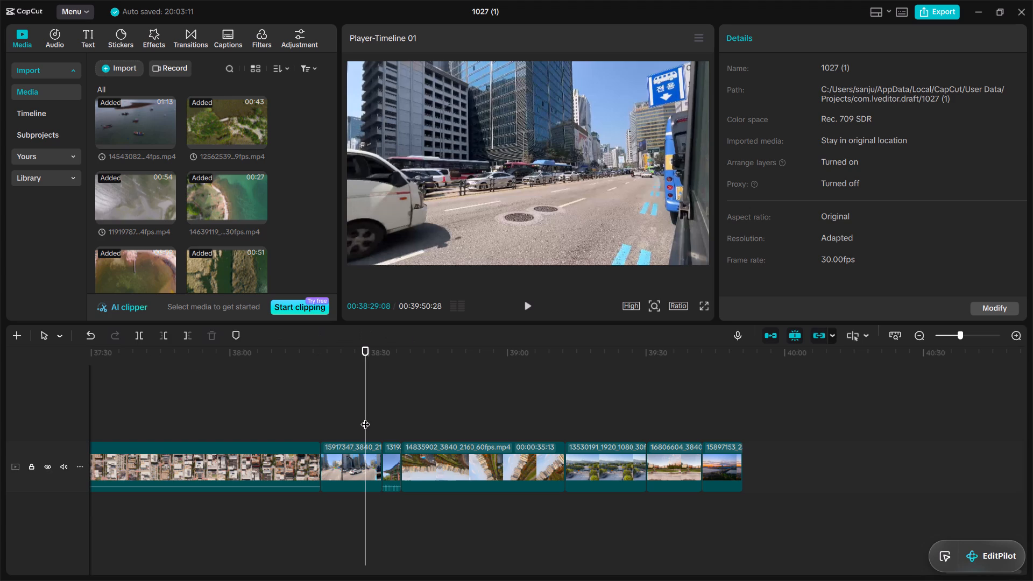
{"action": "left_click", "coordinate": [186, 338]}
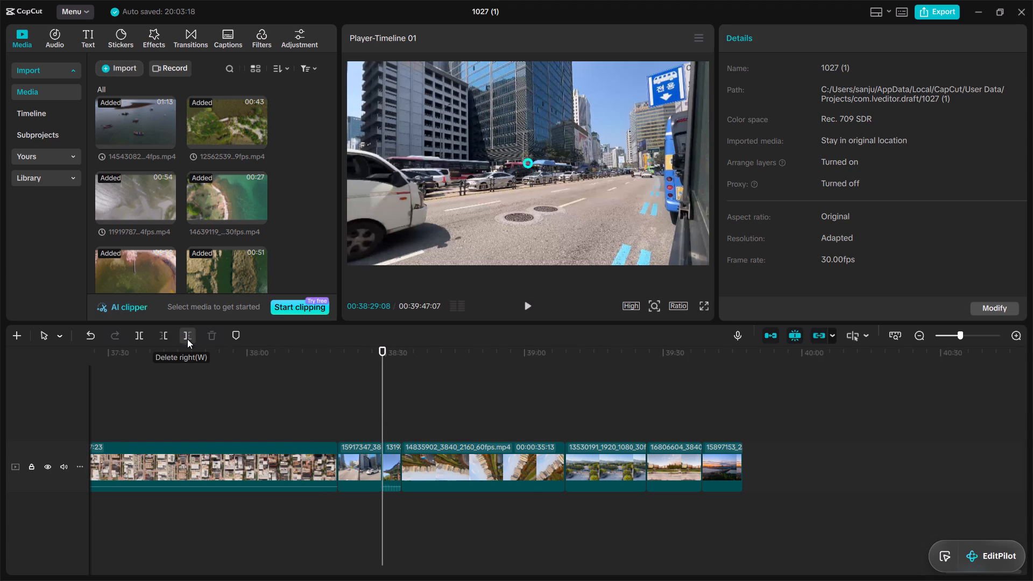
Open the basic Adjust settings for the trimmed 15917347 street clip.
{"action": "left_click", "coordinate": [362, 470]}
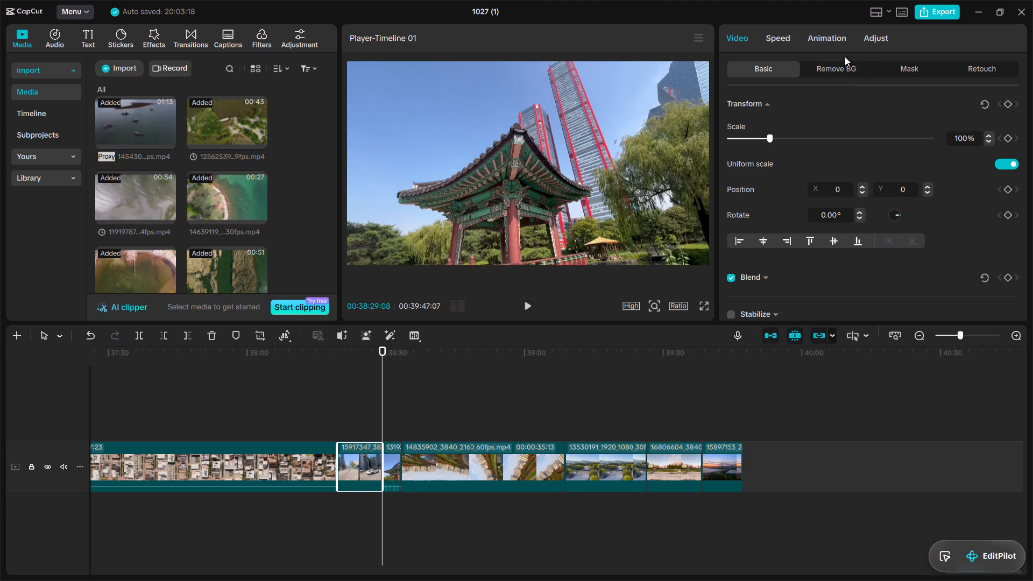
{"action": "left_click", "coordinate": [875, 39]}
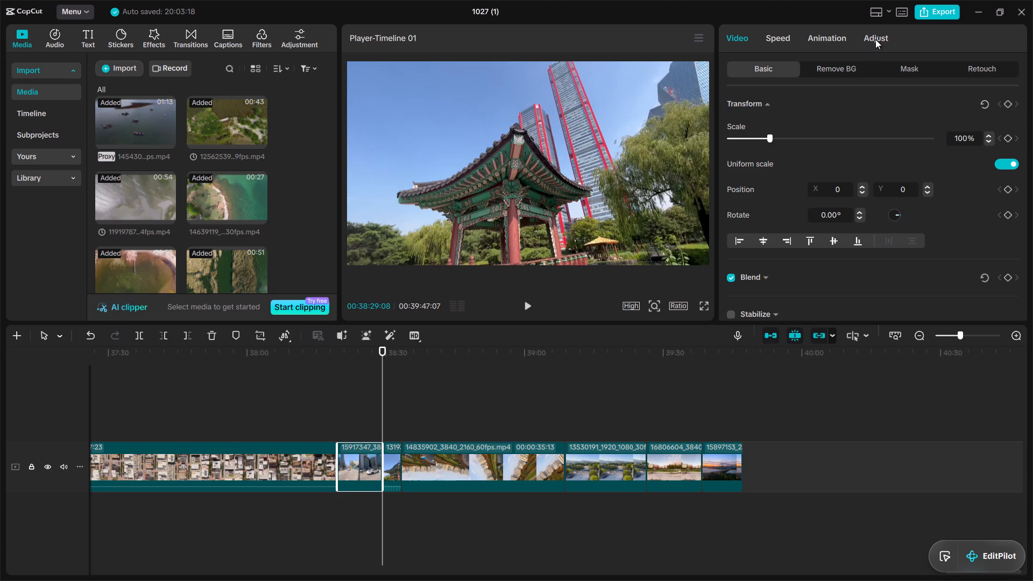
{"action": "left_click", "coordinate": [881, 36]}
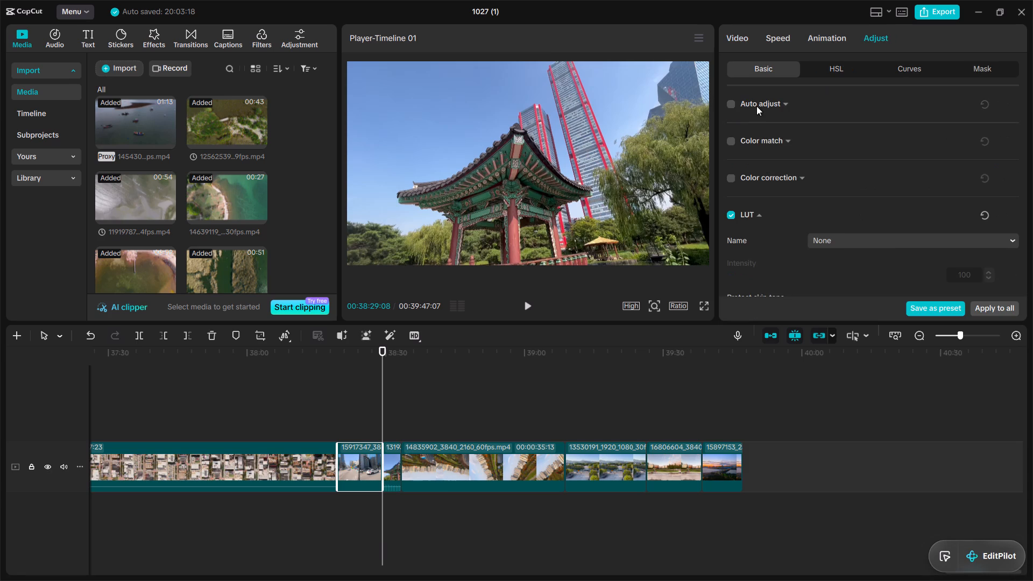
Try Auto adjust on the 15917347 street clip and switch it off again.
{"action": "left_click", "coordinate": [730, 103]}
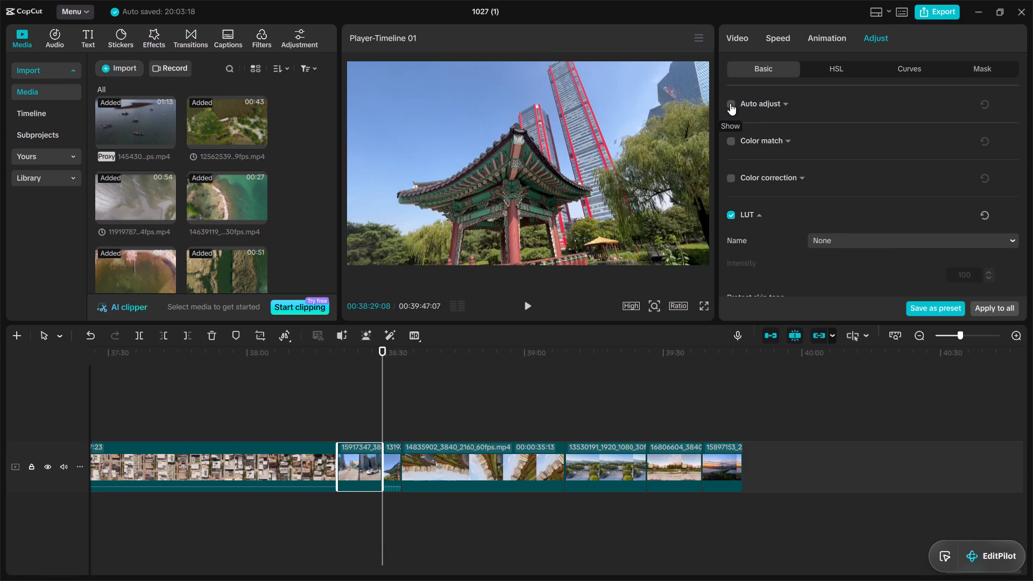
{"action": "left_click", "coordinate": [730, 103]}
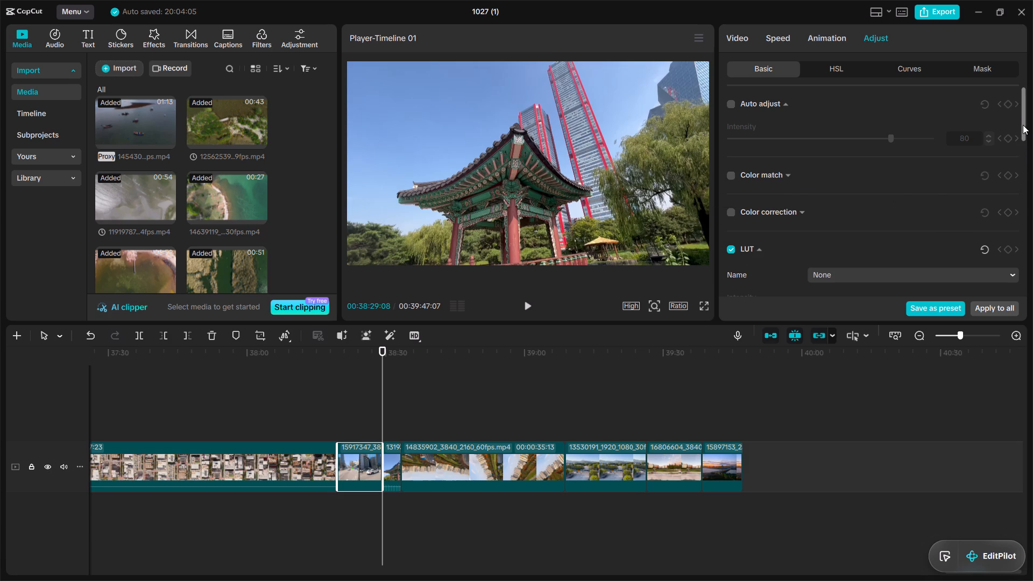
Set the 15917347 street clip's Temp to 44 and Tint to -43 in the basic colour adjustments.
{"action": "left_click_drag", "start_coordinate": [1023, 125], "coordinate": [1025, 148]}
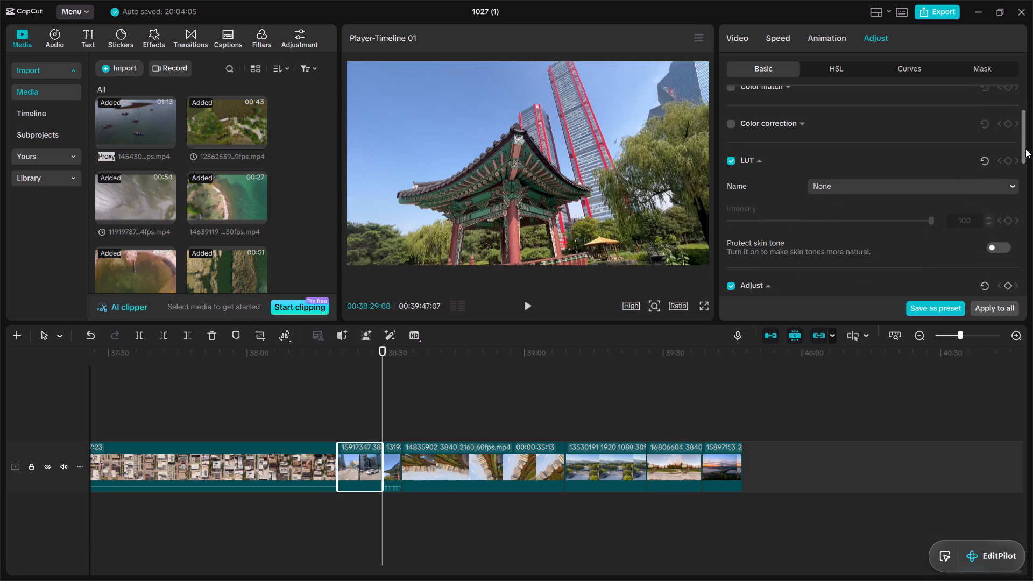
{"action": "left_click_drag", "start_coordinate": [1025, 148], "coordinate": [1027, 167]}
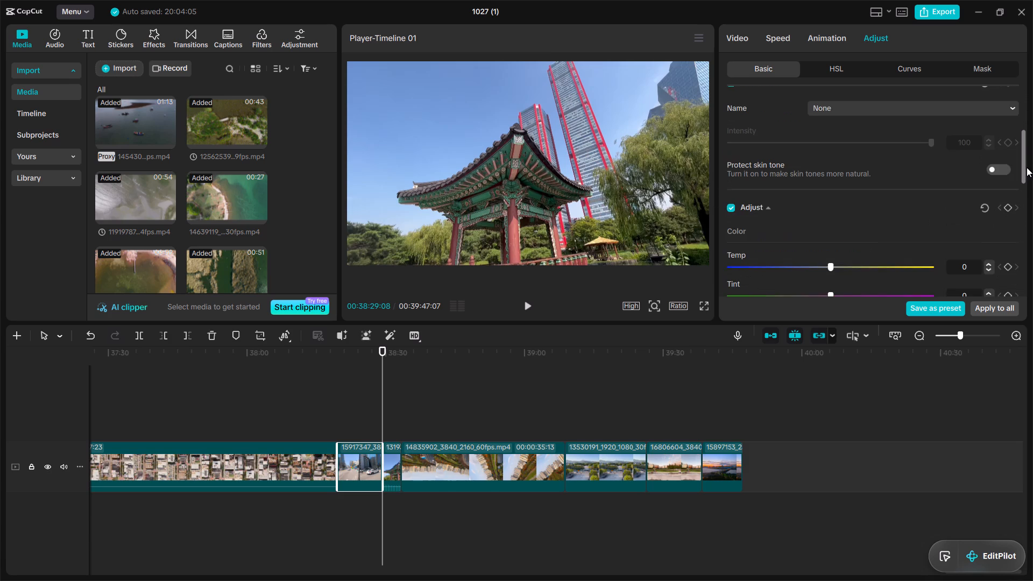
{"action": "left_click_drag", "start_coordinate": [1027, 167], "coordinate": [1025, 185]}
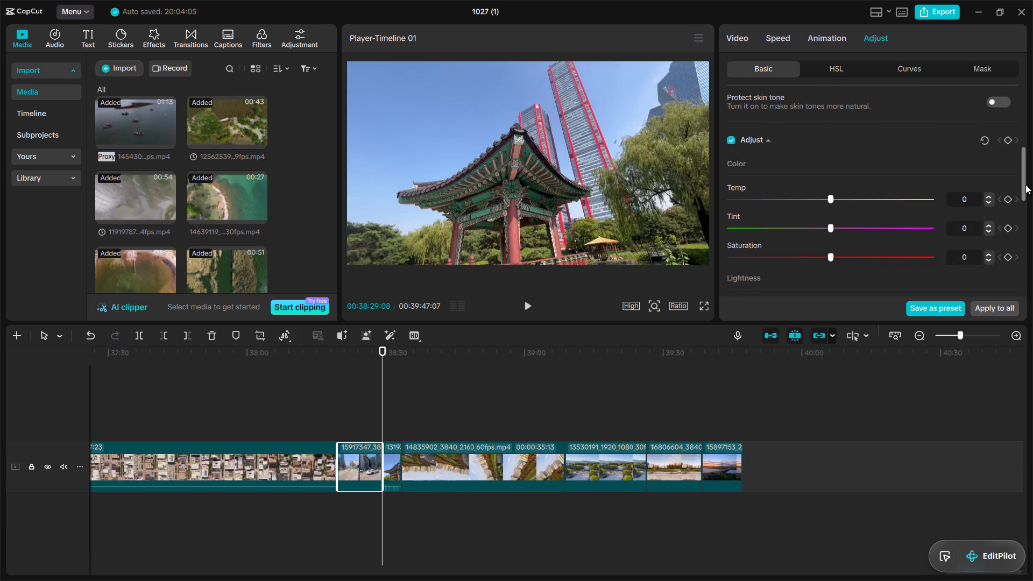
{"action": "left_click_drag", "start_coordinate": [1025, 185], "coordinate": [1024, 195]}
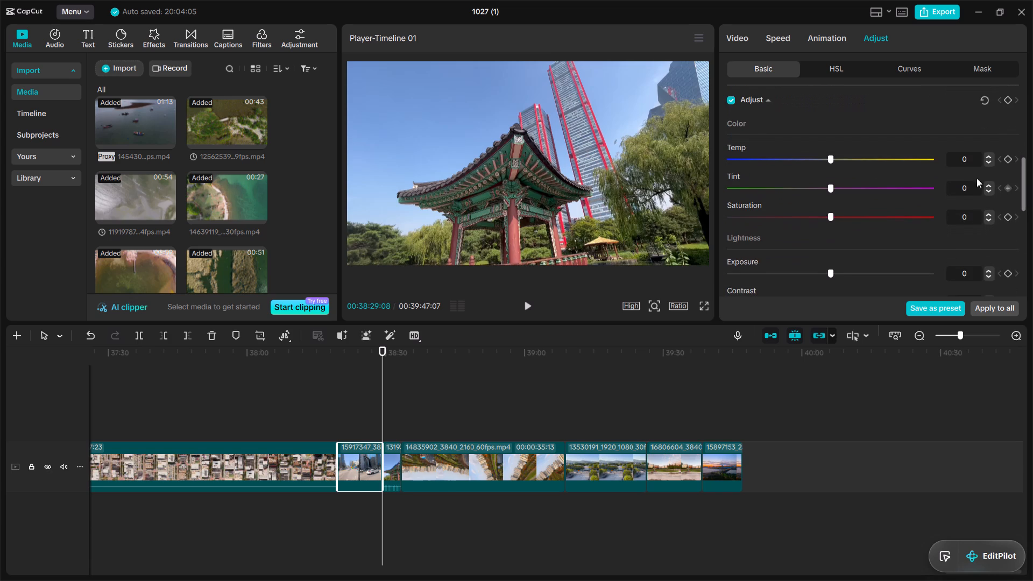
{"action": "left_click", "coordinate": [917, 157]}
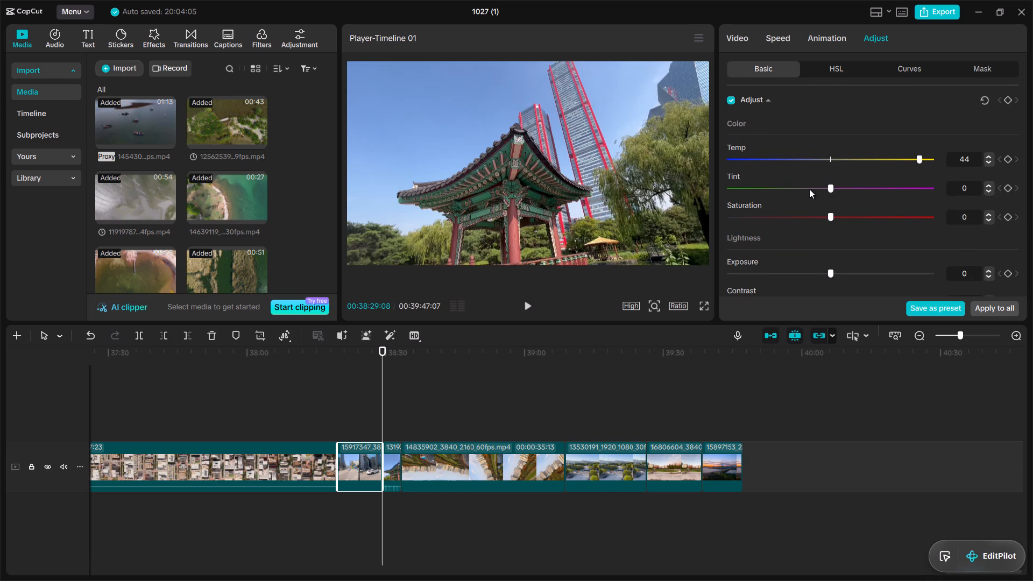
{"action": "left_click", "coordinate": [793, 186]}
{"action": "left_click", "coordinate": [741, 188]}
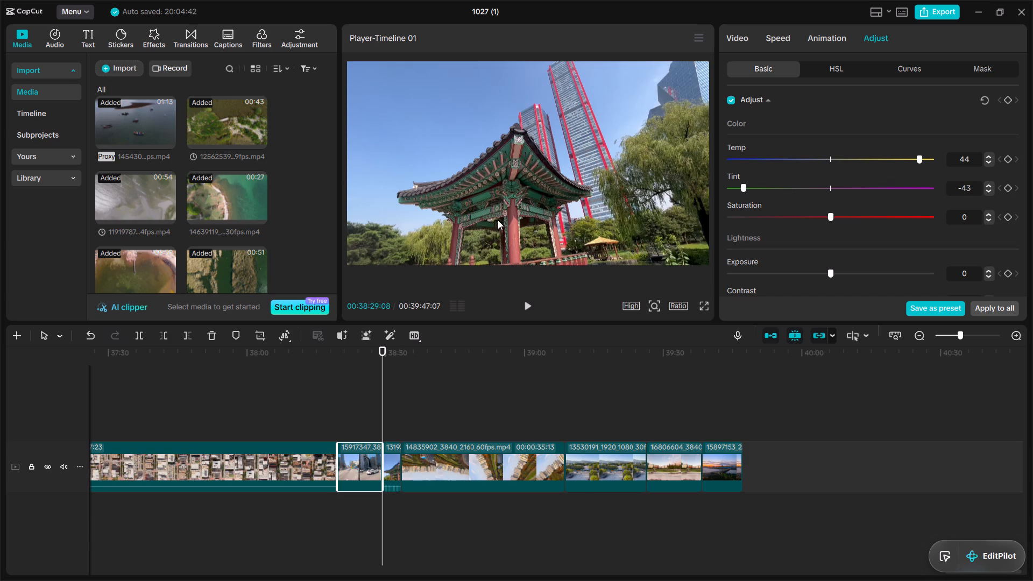
Preview the 15917347 street clip at 00:38:20:24 and set its HSL red Hue to 48.
{"action": "double_click", "coordinate": [343, 422]}
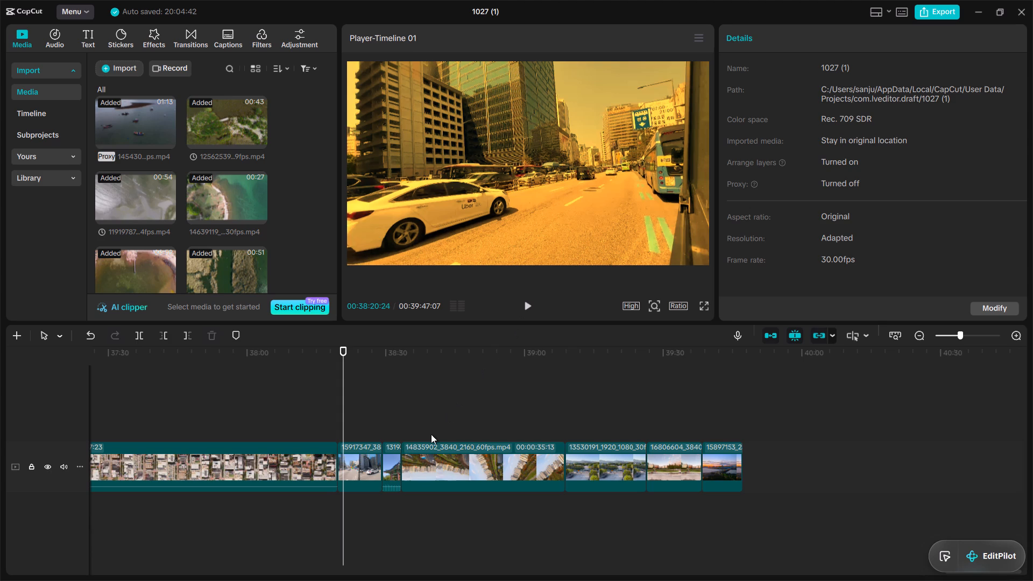
{"action": "left_click", "coordinate": [358, 456]}
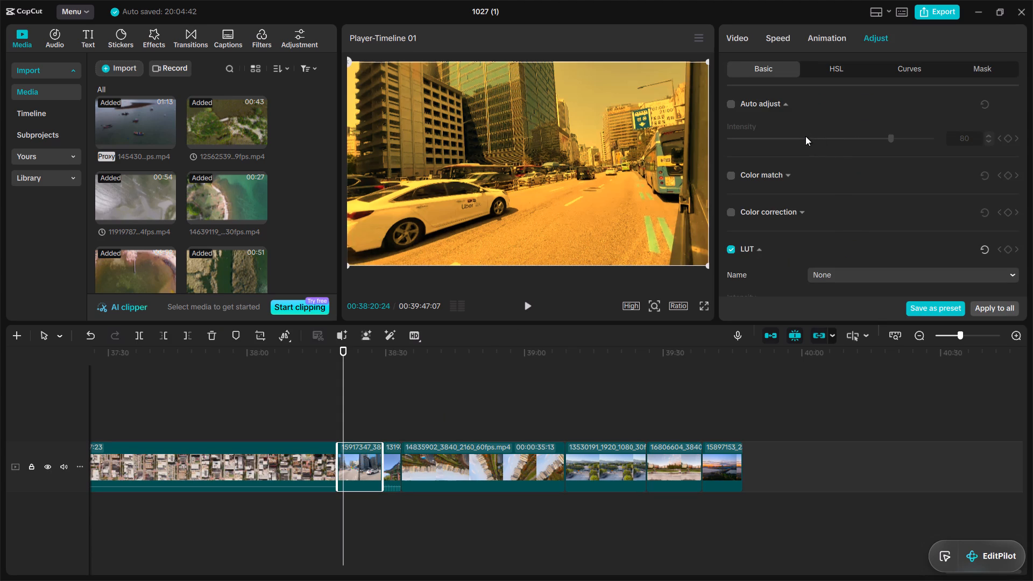
{"action": "left_click", "coordinate": [839, 68]}
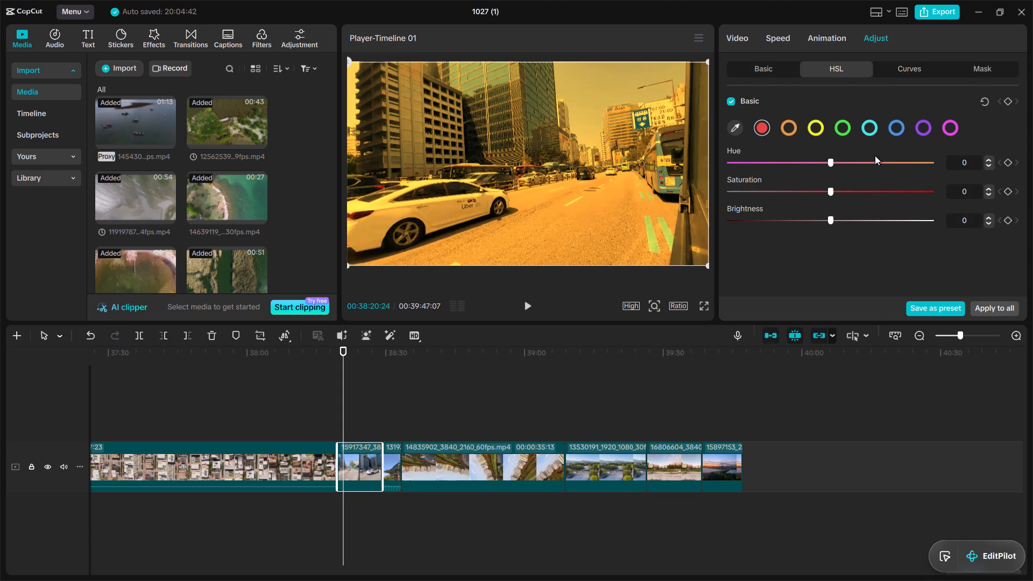
{"action": "left_click", "coordinate": [876, 158]}
Set the street clip's basic colour adjustments to Temp 10, Tint -8 and Saturation 10.
{"action": "left_click", "coordinate": [769, 68]}
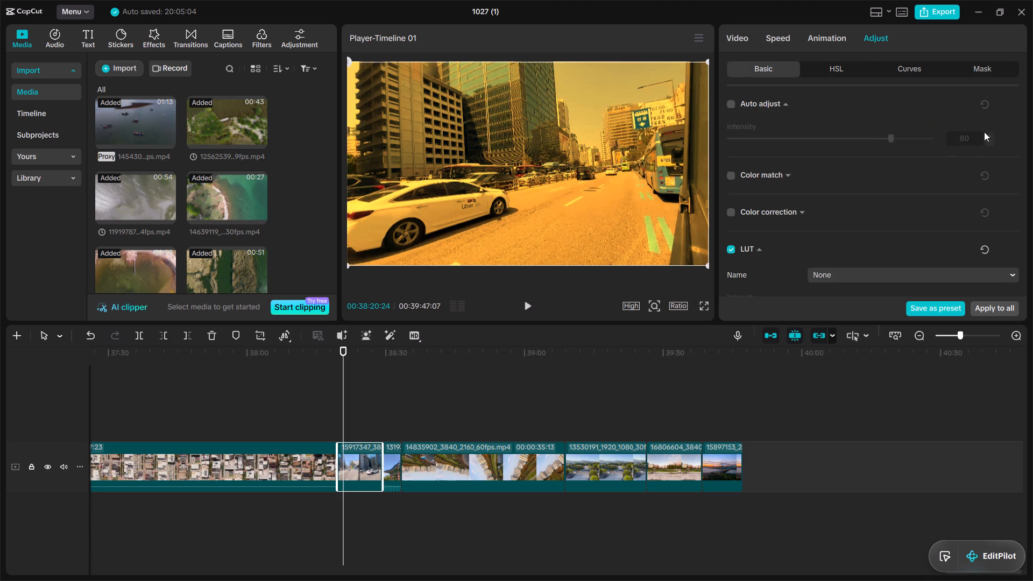
{"action": "left_click_drag", "start_coordinate": [1025, 101], "coordinate": [1028, 155]}
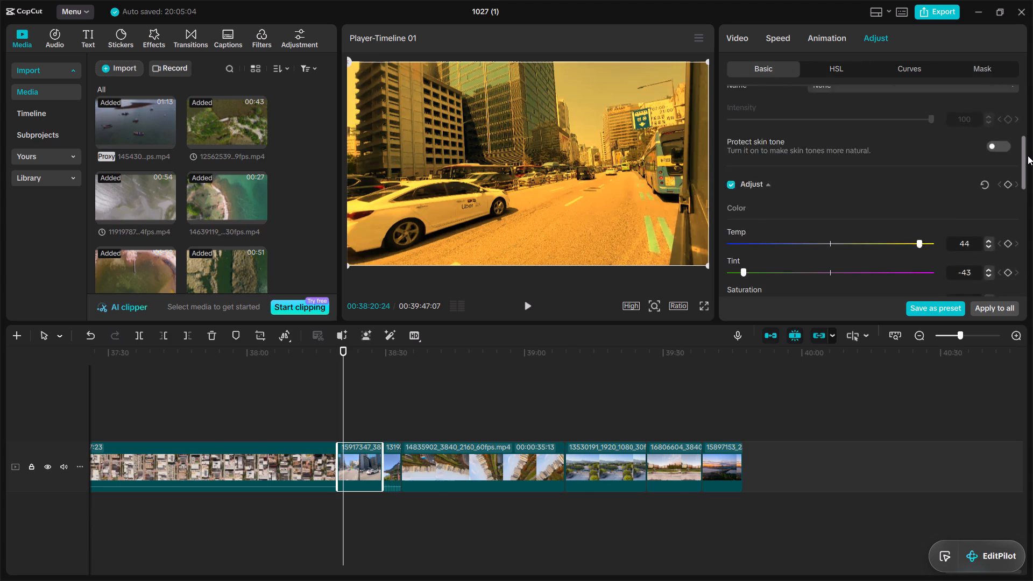
{"action": "left_click_drag", "start_coordinate": [1028, 155], "coordinate": [1028, 168]}
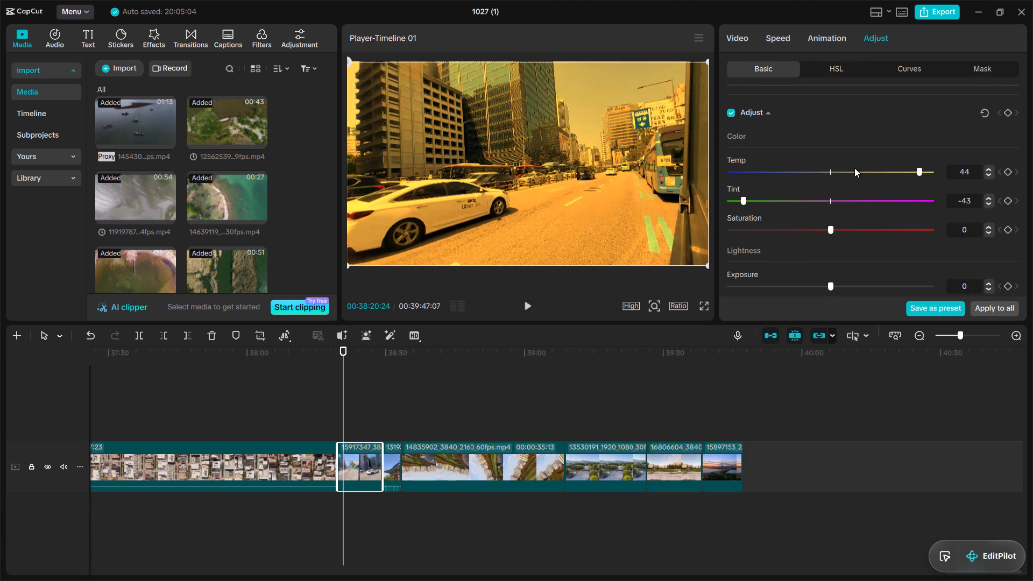
{"action": "left_click", "coordinate": [848, 169]}
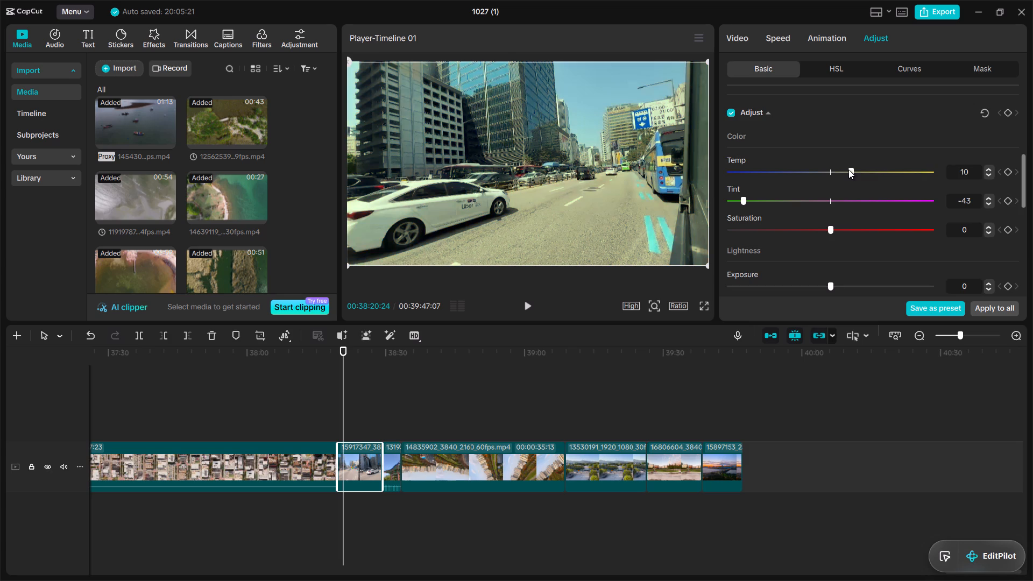
{"action": "left_click", "coordinate": [812, 198]}
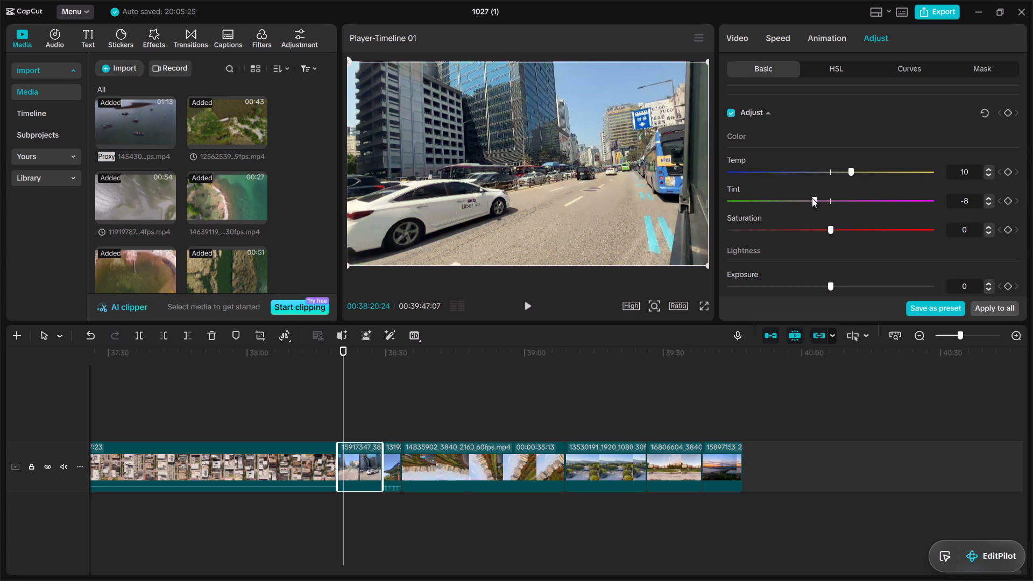
{"action": "left_click", "coordinate": [815, 228]}
{"action": "left_click", "coordinate": [849, 228]}
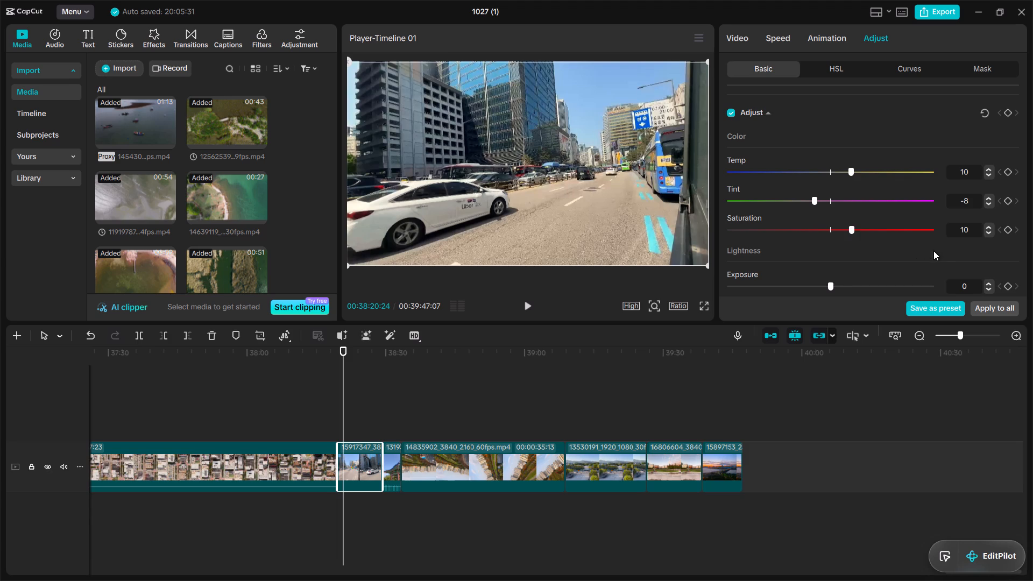
Set the street clip's lightness adjustments to Exposure -4, Contrast -3 and Highlight 5.
{"action": "left_click", "coordinate": [850, 284]}
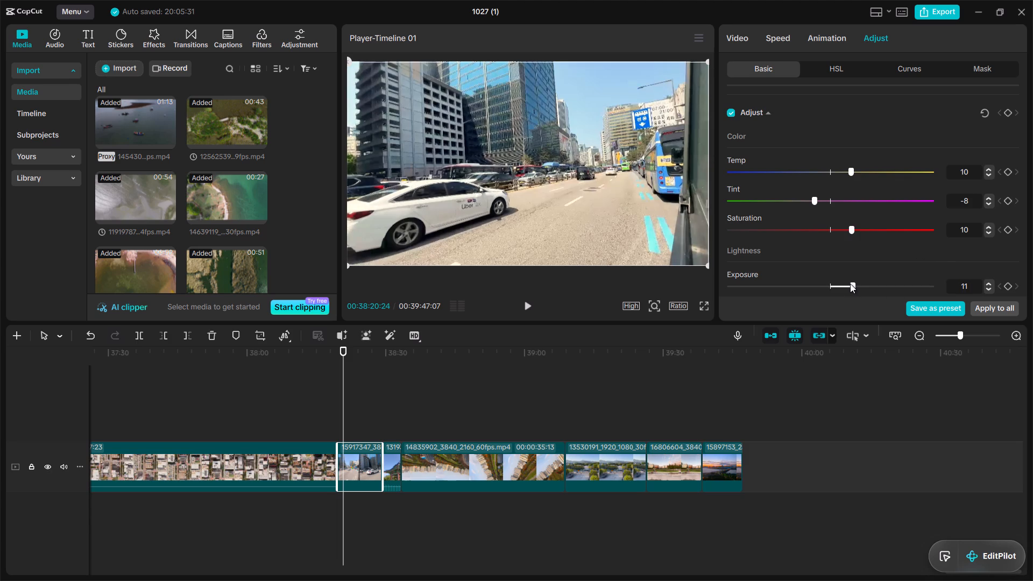
{"action": "left_click", "coordinate": [805, 285]}
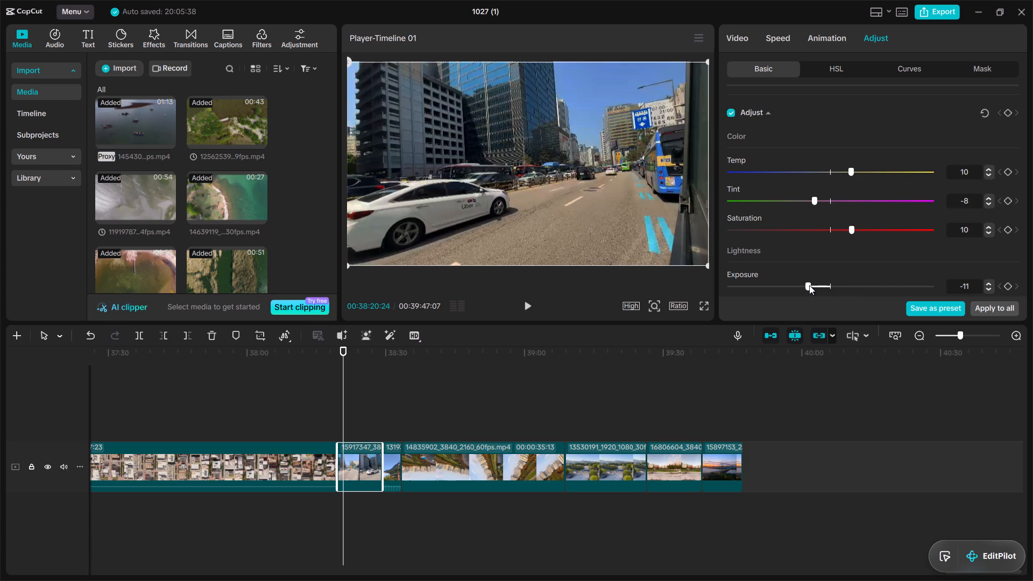
{"action": "left_click", "coordinate": [819, 285]}
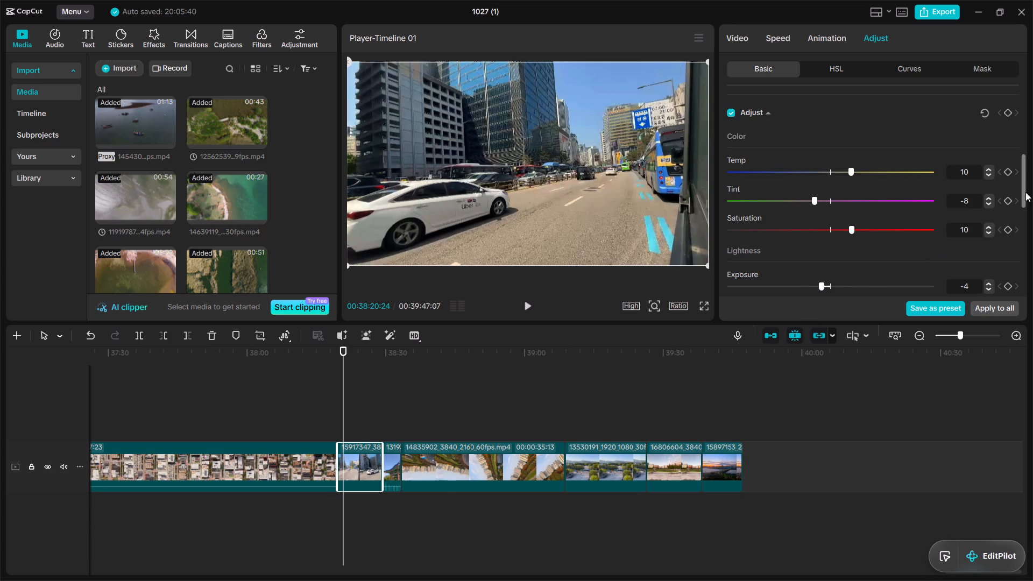
{"action": "left_click_drag", "start_coordinate": [1025, 180], "coordinate": [1025, 200]}
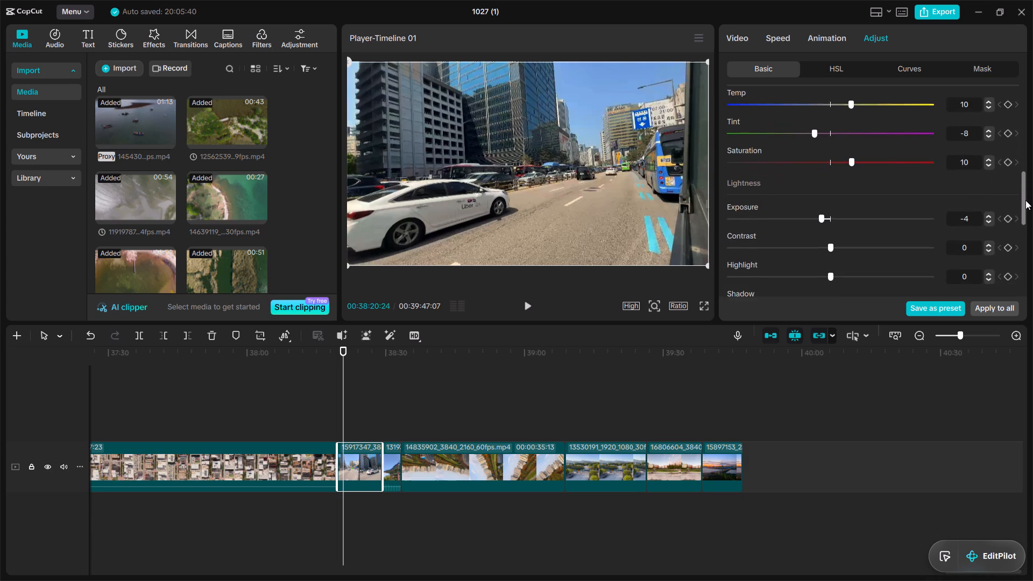
{"action": "left_click_drag", "start_coordinate": [1025, 200], "coordinate": [1025, 204]}
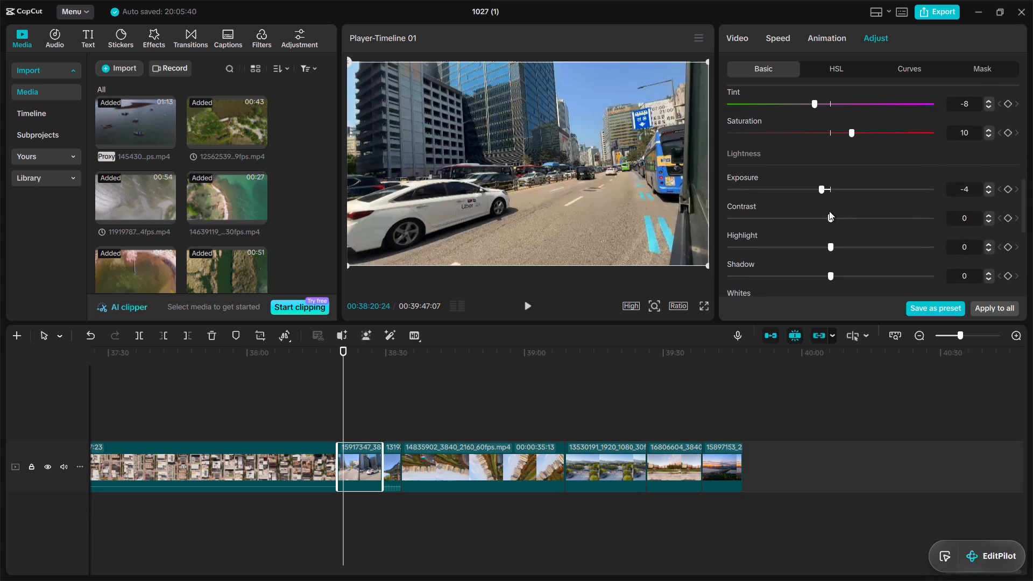
{"action": "left_click", "coordinate": [822, 214]}
{"action": "left_click", "coordinate": [838, 243]}
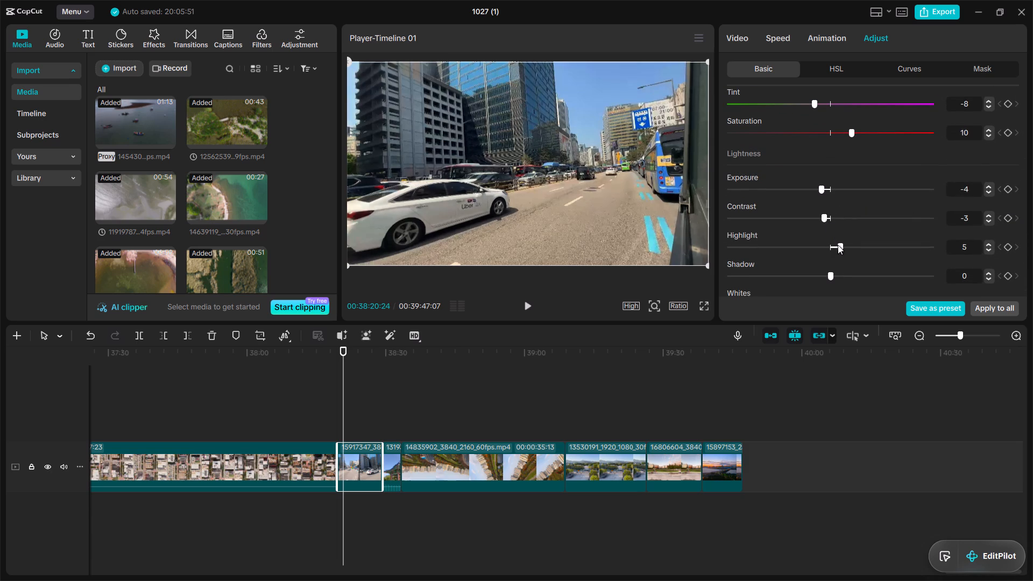
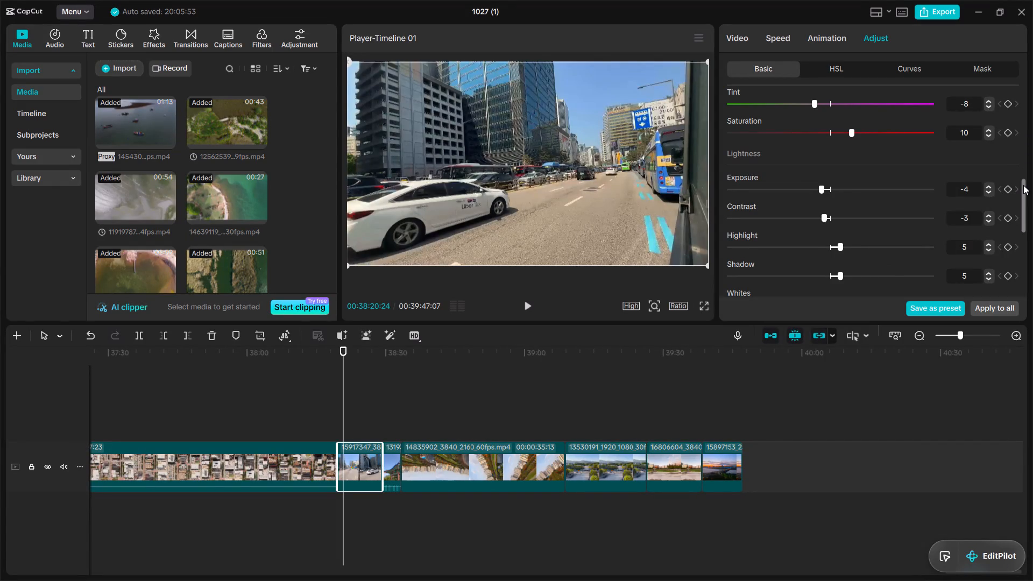
Set the 15917347 street clip's lightness adjustments to Whites -36, Blacks -5 and Brilliance -22.
{"action": "left_click_drag", "start_coordinate": [1023, 185], "coordinate": [1021, 214]}
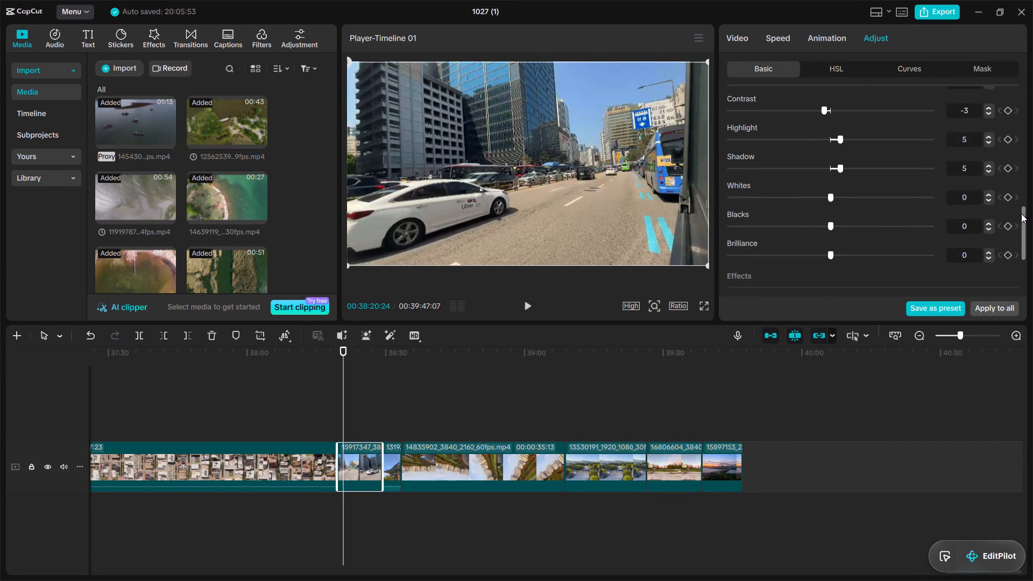
{"action": "left_click_drag", "start_coordinate": [1021, 214], "coordinate": [1021, 217]}
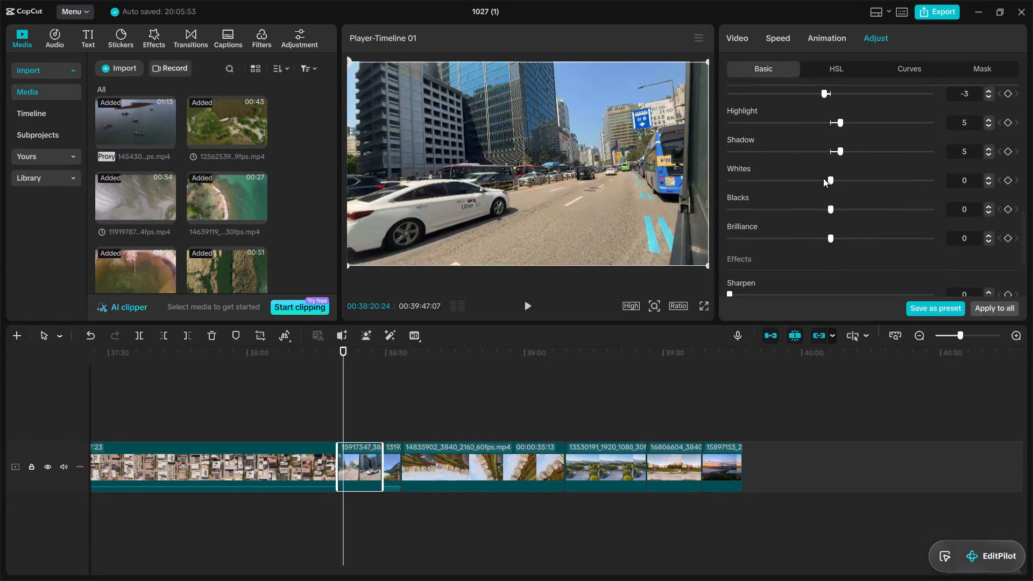
{"action": "left_click", "coordinate": [823, 178]}
{"action": "left_click", "coordinate": [823, 178]}
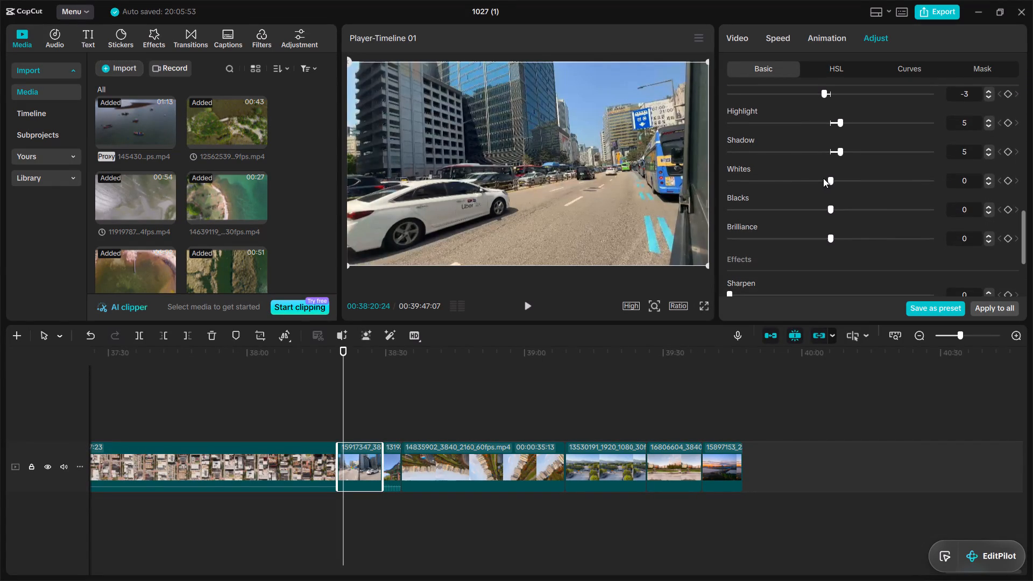
{"action": "left_click", "coordinate": [755, 177]}
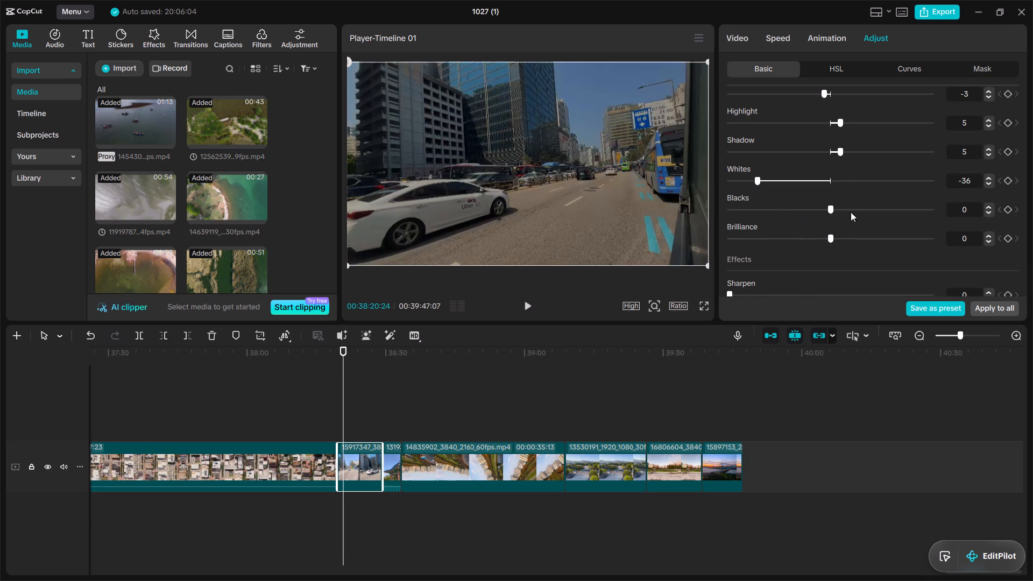
{"action": "left_click", "coordinate": [905, 207]}
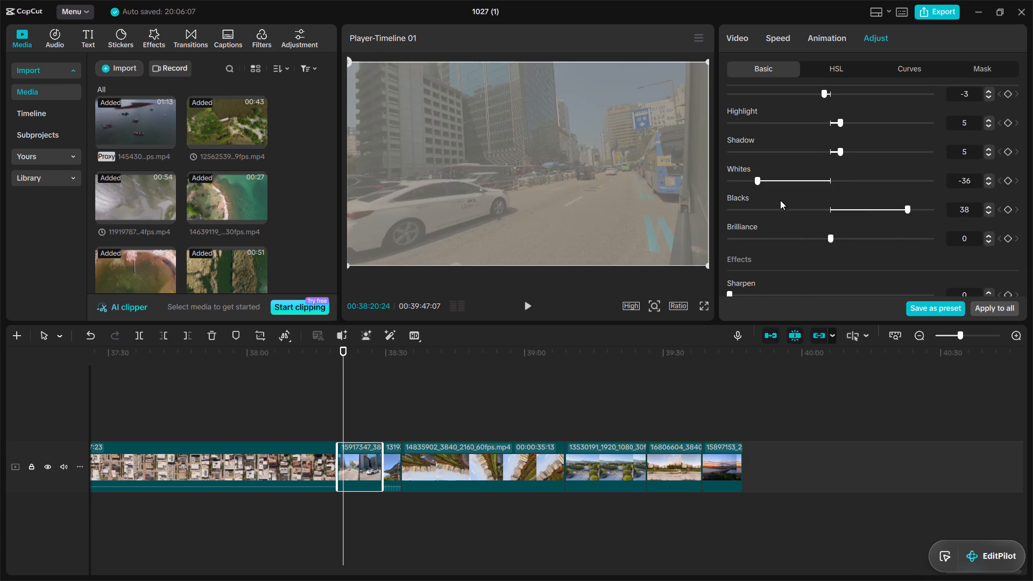
{"action": "left_click", "coordinate": [754, 207]}
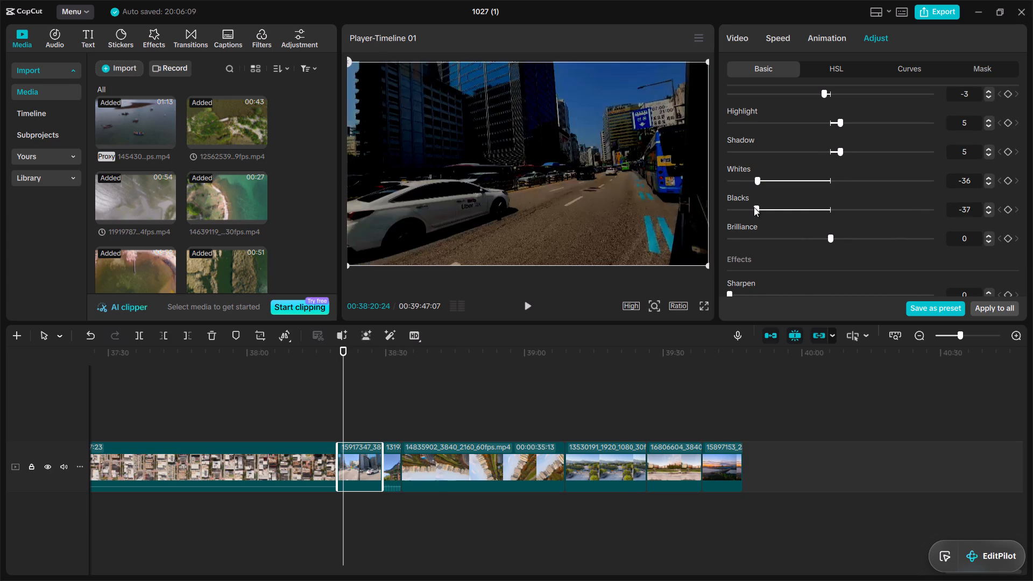
{"action": "left_click", "coordinate": [808, 206]}
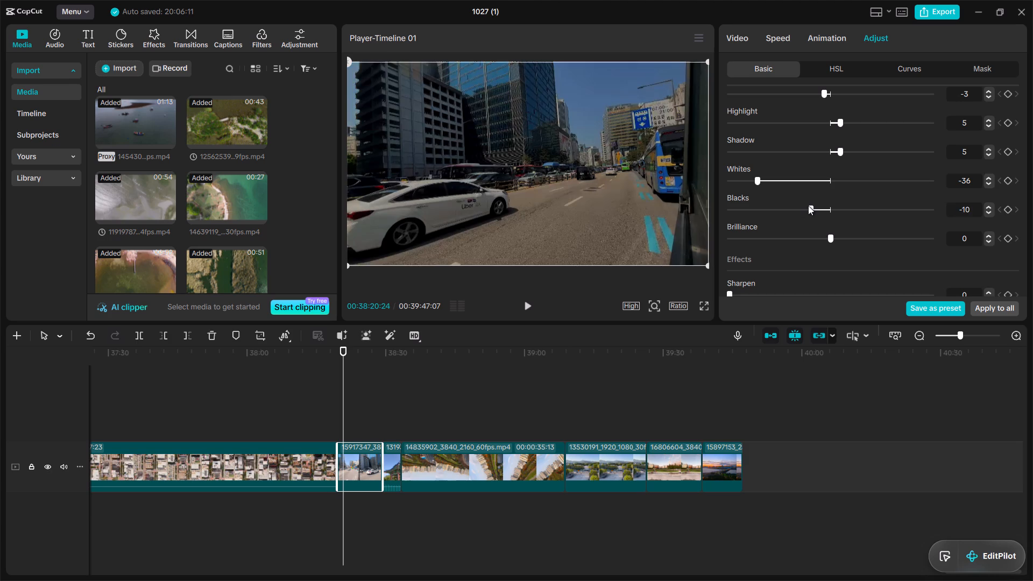
{"action": "left_click", "coordinate": [817, 208]}
{"action": "left_click", "coordinate": [810, 234]}
{"action": "left_click", "coordinate": [784, 234]}
{"action": "left_click", "coordinate": [808, 265]}
Set the street clip's effects adjustments to Sharpen 20, Clarity 29, Particles 47 and Vignette 43.
{"action": "left_click_drag", "start_coordinate": [1023, 214], "coordinate": [1023, 230]}
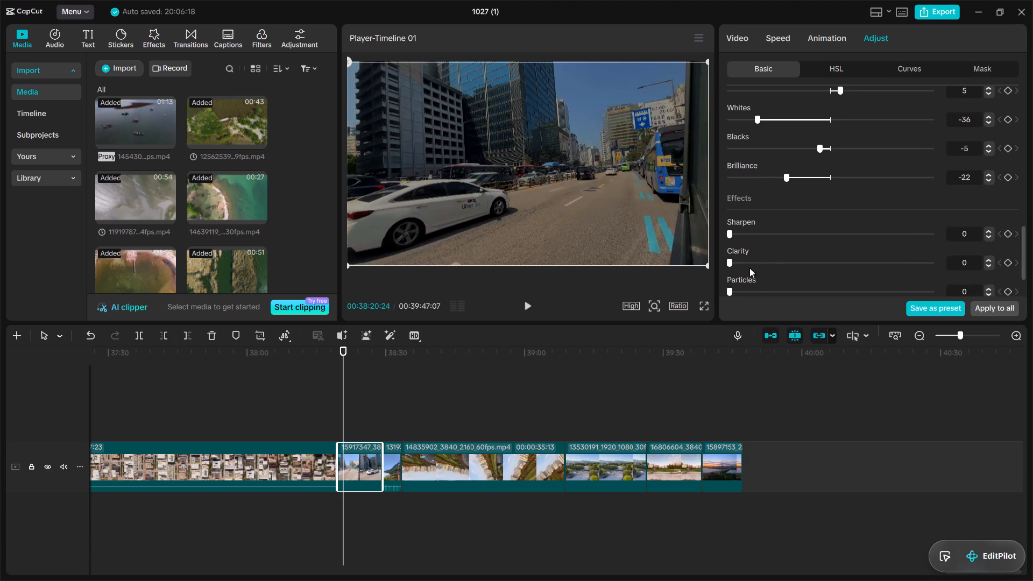
{"action": "left_click", "coordinate": [769, 233]}
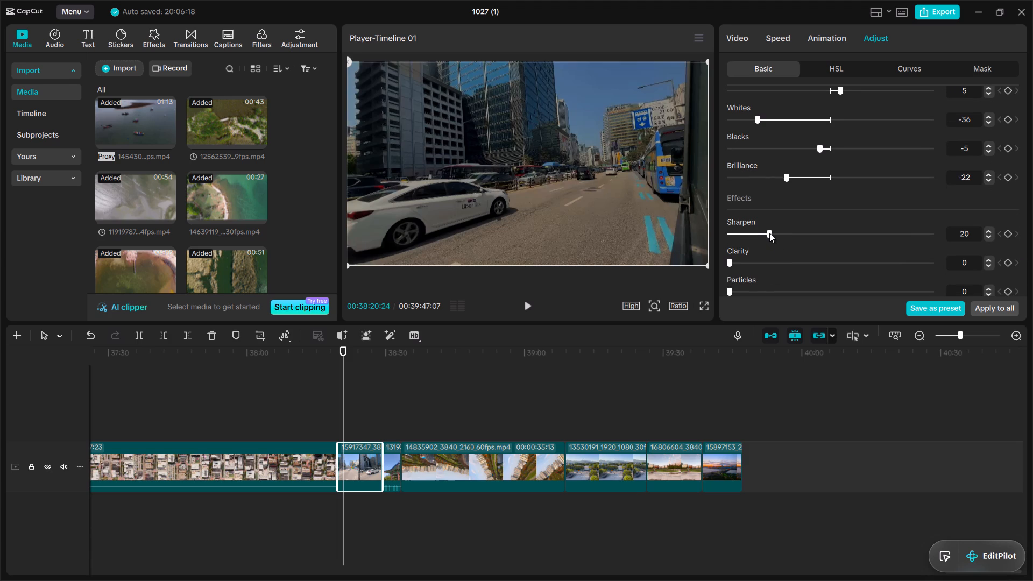
{"action": "left_click", "coordinate": [786, 260]}
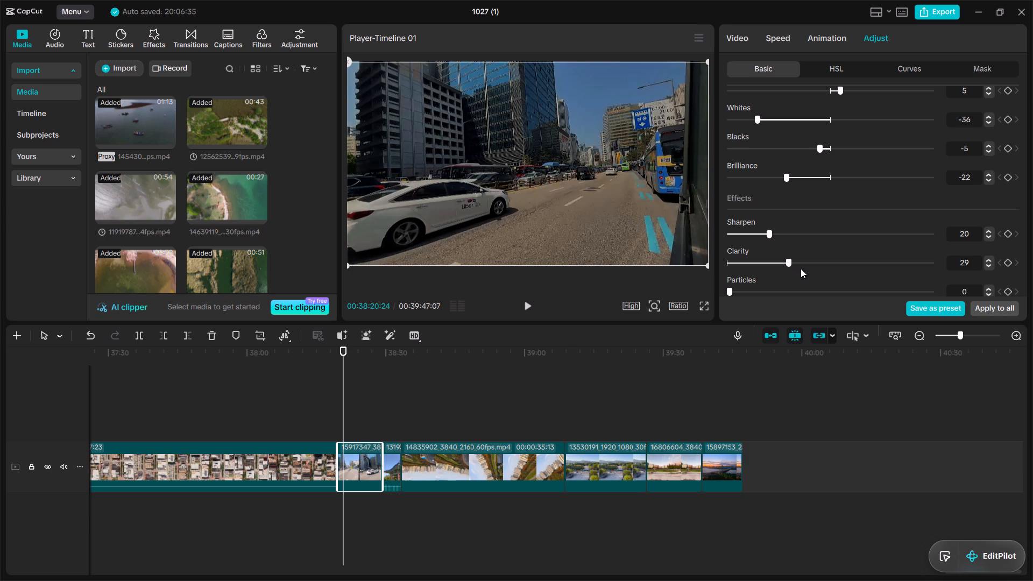
{"action": "left_click", "coordinate": [825, 287]}
{"action": "left_click_drag", "start_coordinate": [1024, 236], "coordinate": [1023, 239]}
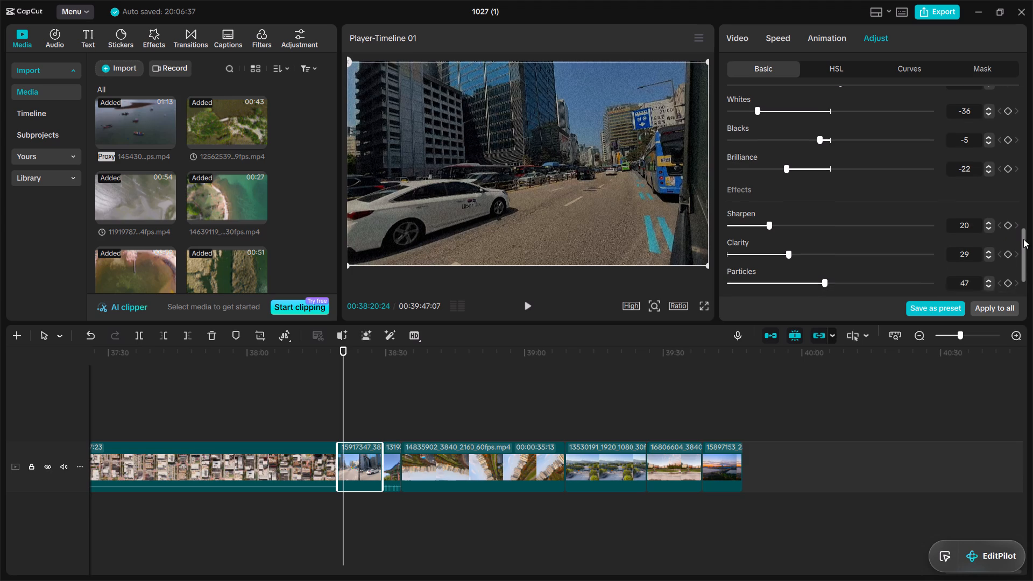
{"action": "left_click_drag", "start_coordinate": [1023, 239], "coordinate": [1024, 261]}
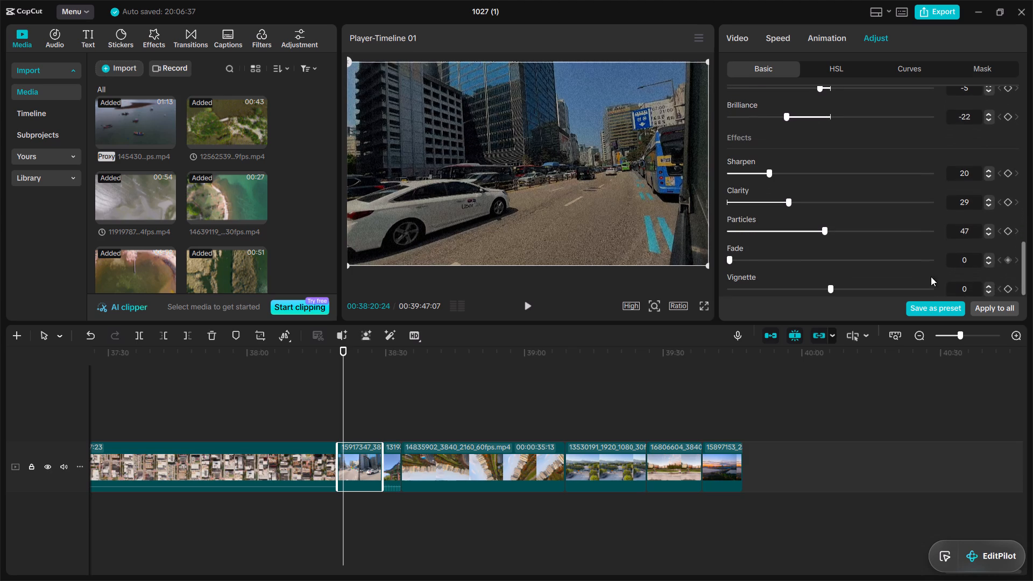
{"action": "left_click", "coordinate": [915, 284]}
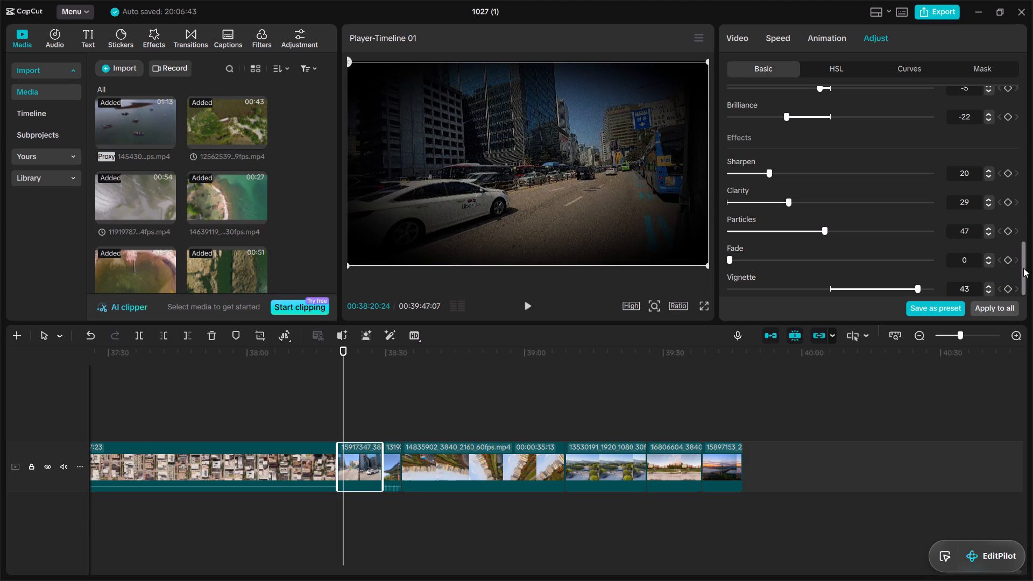
{"action": "left_click_drag", "start_coordinate": [1023, 268], "coordinate": [1023, 289]}
Trim about 2 seconds off the beginning of the timeline's opening clip, 14543082, and cut its end at 00:01:04:15.
{"action": "left_click", "coordinate": [454, 523]}
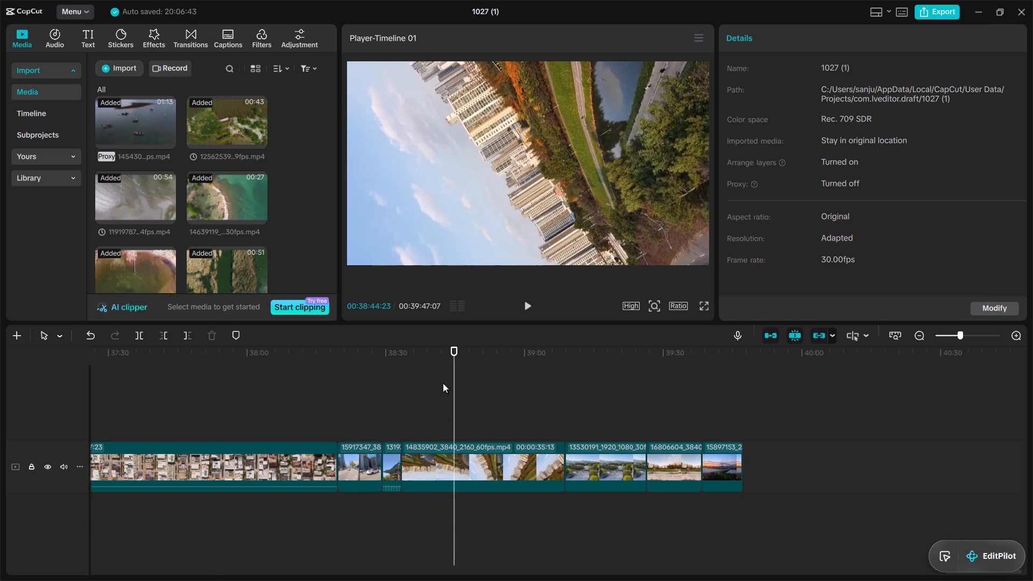
{"action": "left_click_drag", "start_coordinate": [456, 378], "coordinate": [433, 382]}
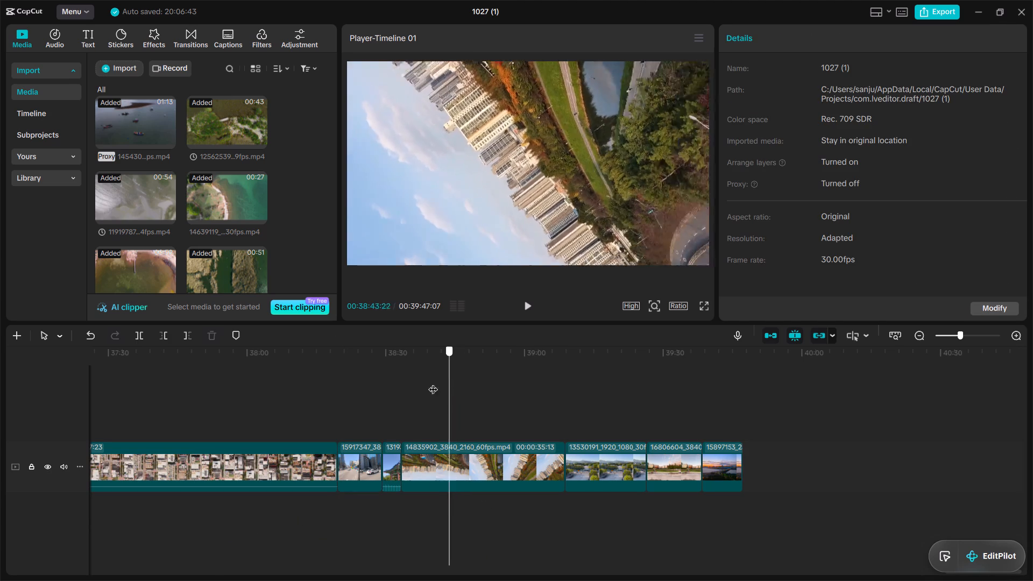
{"action": "left_click_drag", "start_coordinate": [433, 382], "coordinate": [160, 417]}
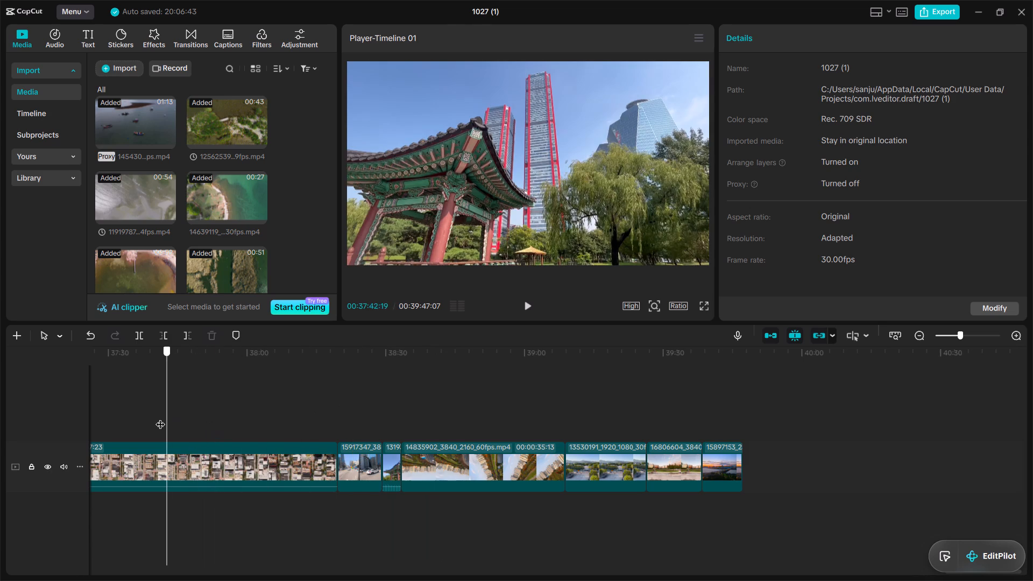
{"action": "left_click_drag", "start_coordinate": [160, 417], "coordinate": [112, 438]}
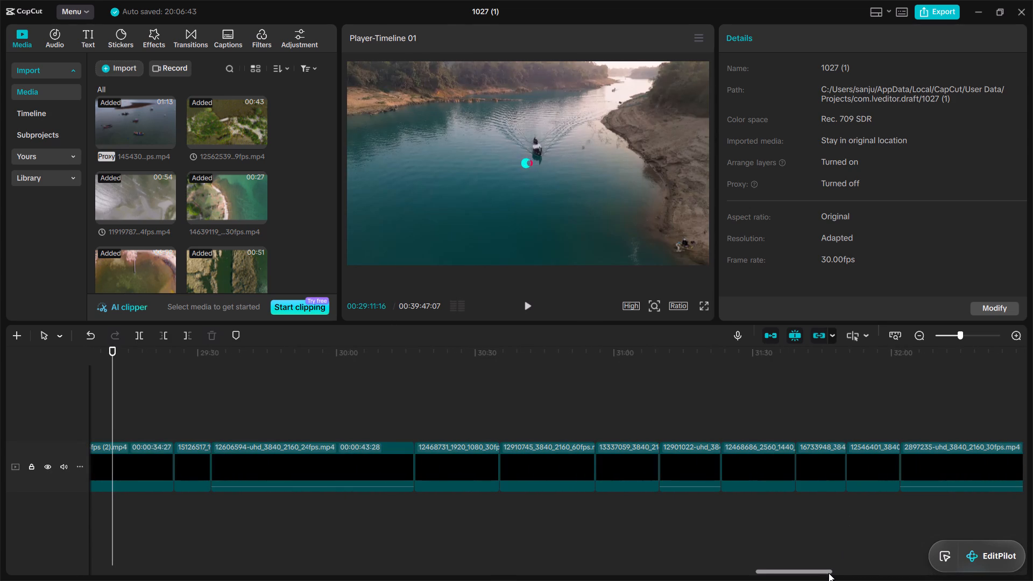
{"action": "left_click_drag", "start_coordinate": [822, 570], "coordinate": [652, 576]}
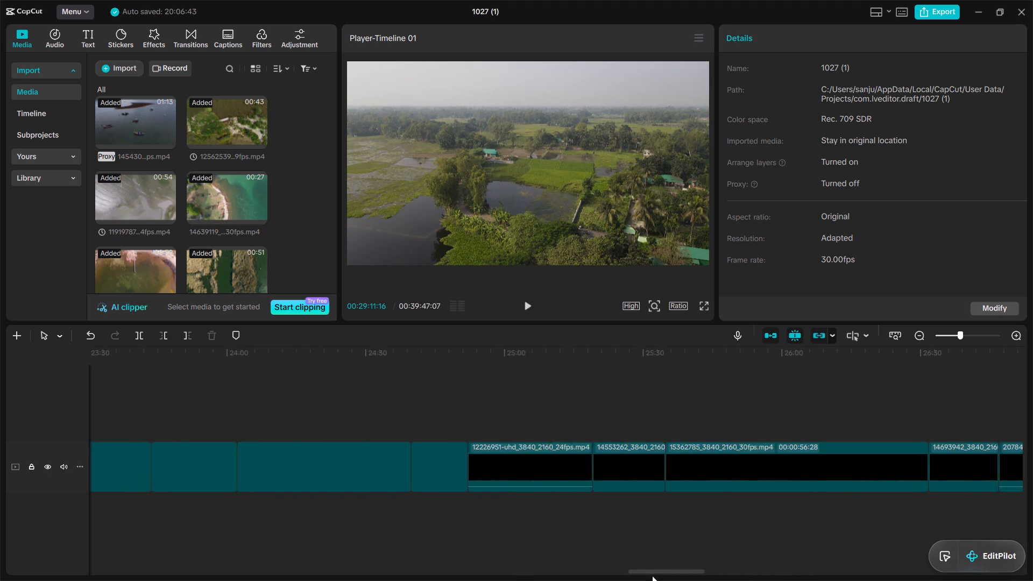
{"action": "left_click_drag", "start_coordinate": [652, 576], "coordinate": [188, 568]}
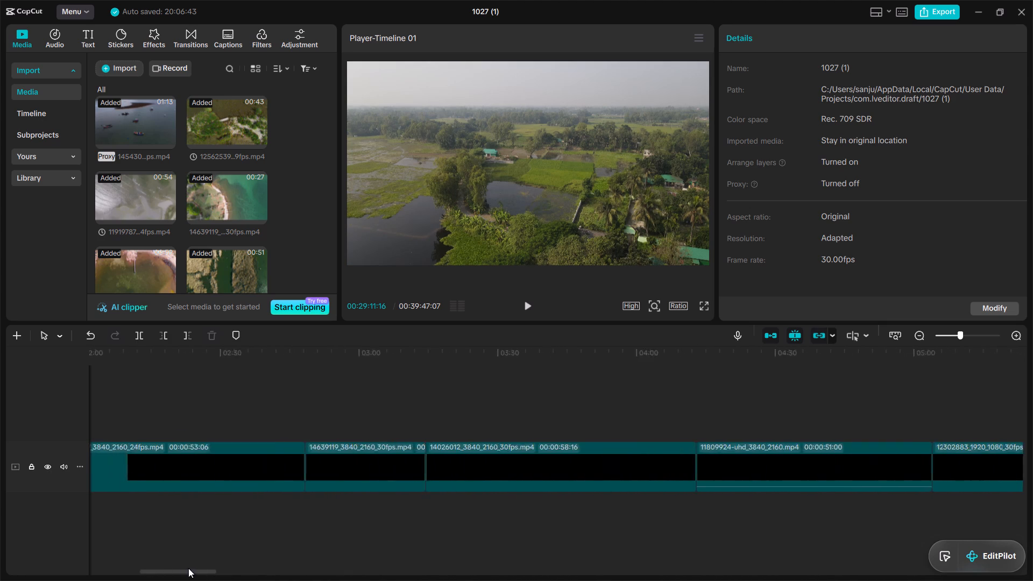
{"action": "left_click_drag", "start_coordinate": [188, 568], "coordinate": [83, 568]}
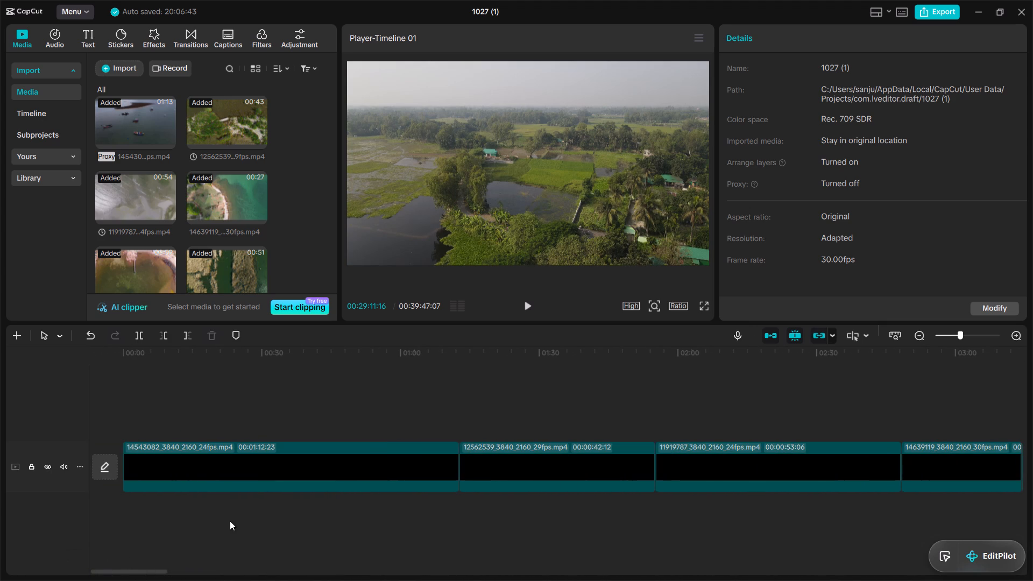
{"action": "left_click", "coordinate": [150, 431]}
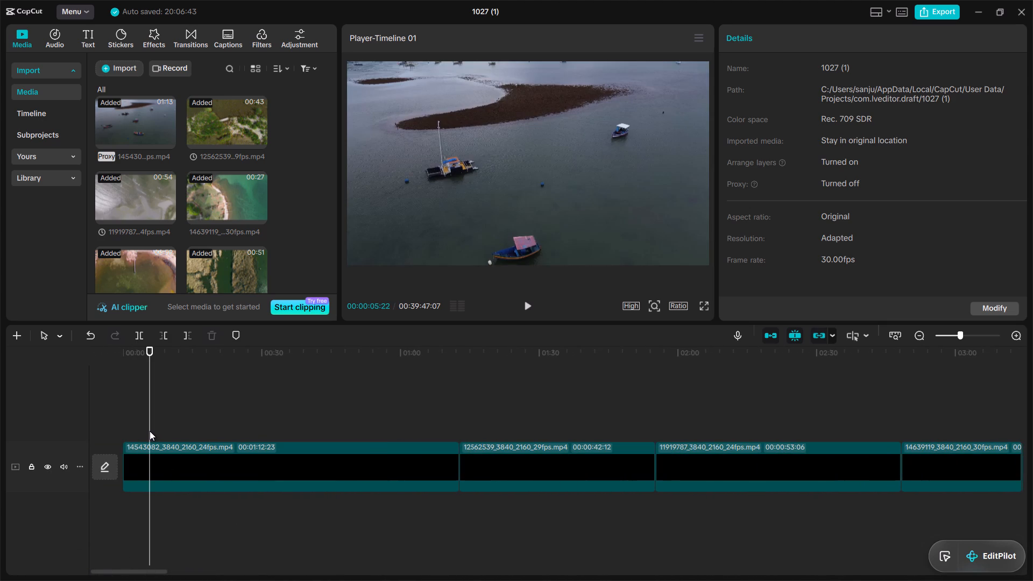
{"action": "left_click", "coordinate": [134, 429]}
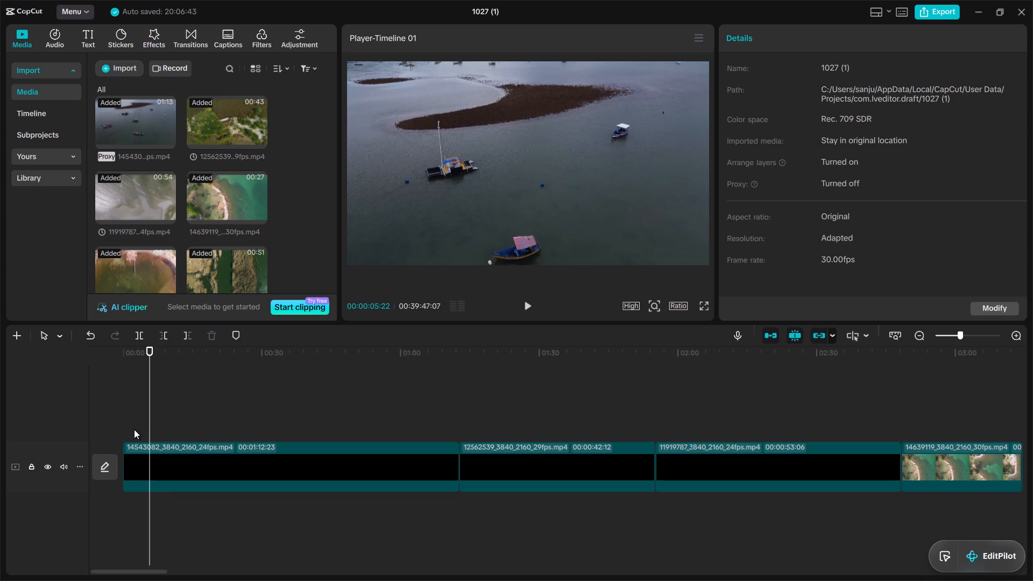
{"action": "left_click", "coordinate": [162, 334]}
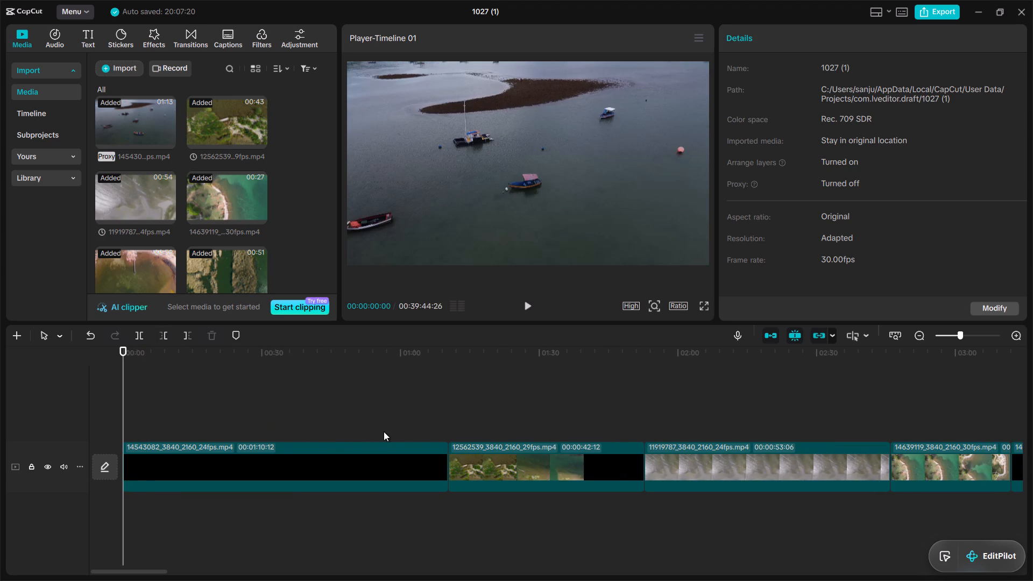
{"action": "left_click", "coordinate": [421, 427]}
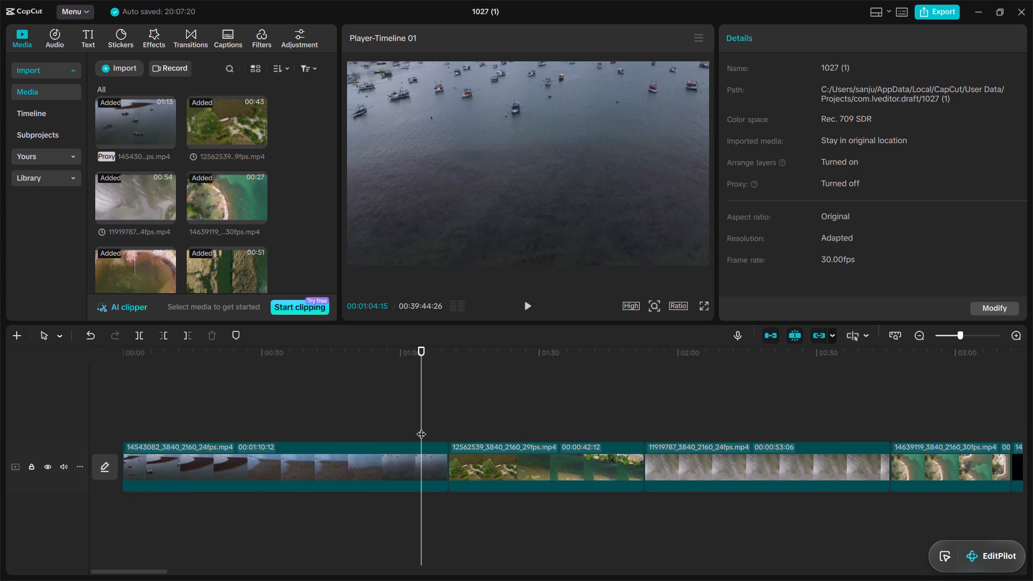
{"action": "left_click", "coordinate": [182, 335]}
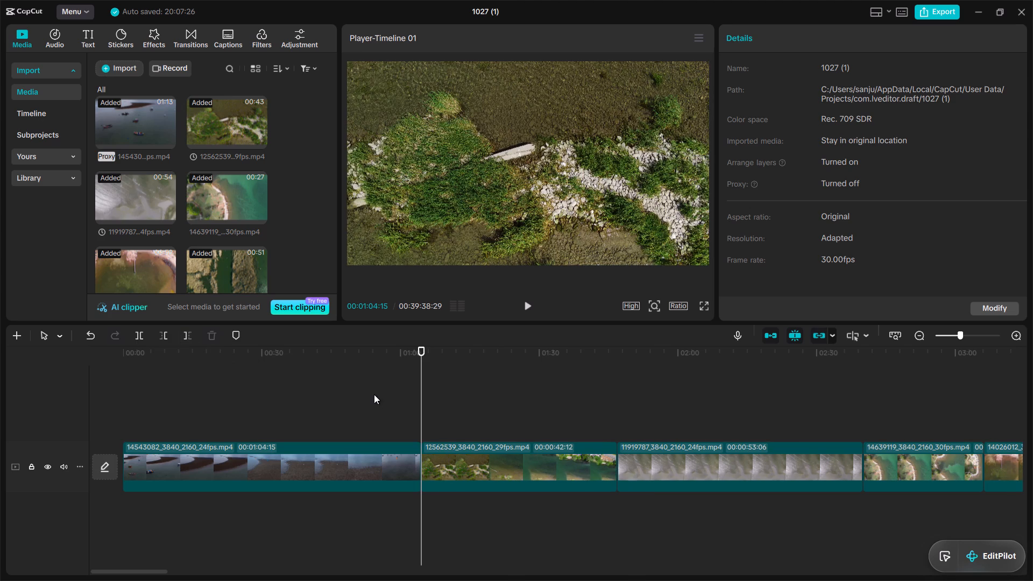
Trim the 12562539 clip by cutting its beginning at 00:01:07:19 and its end at 00:01:40:21.
{"action": "left_click", "coordinate": [436, 426]}
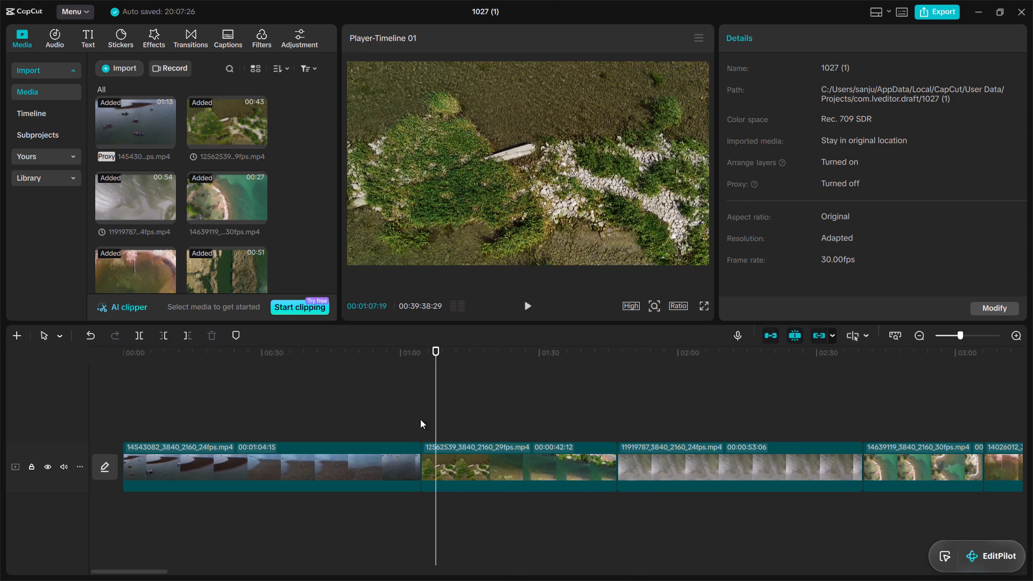
{"action": "left_click", "coordinate": [165, 333]}
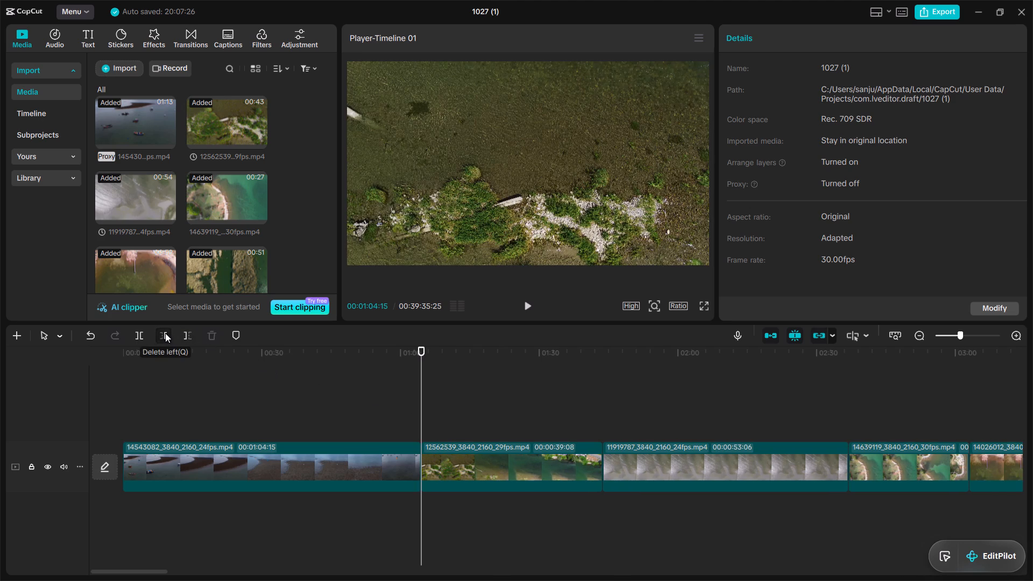
{"action": "left_click", "coordinate": [589, 427]}
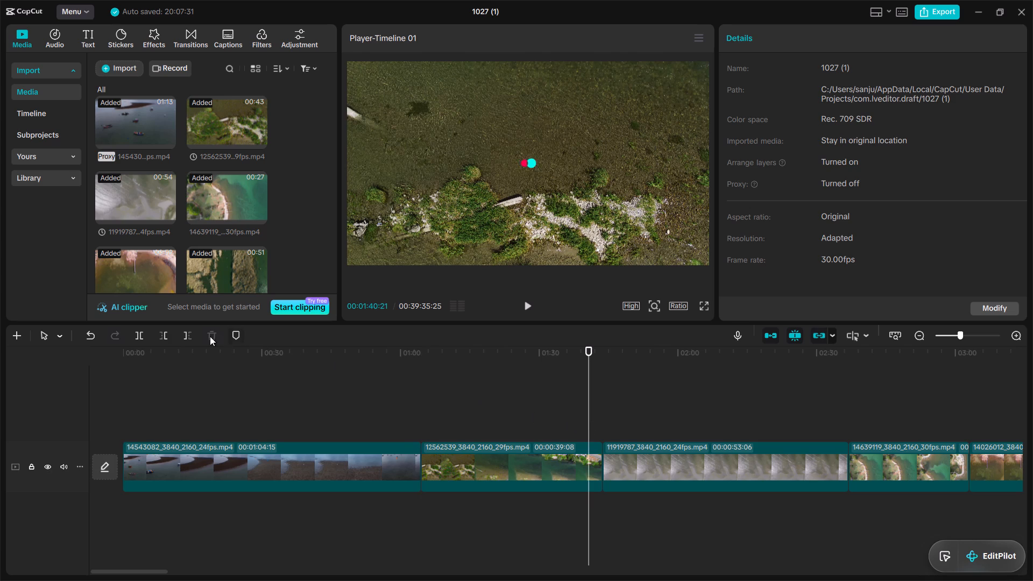
{"action": "left_click", "coordinate": [189, 335]}
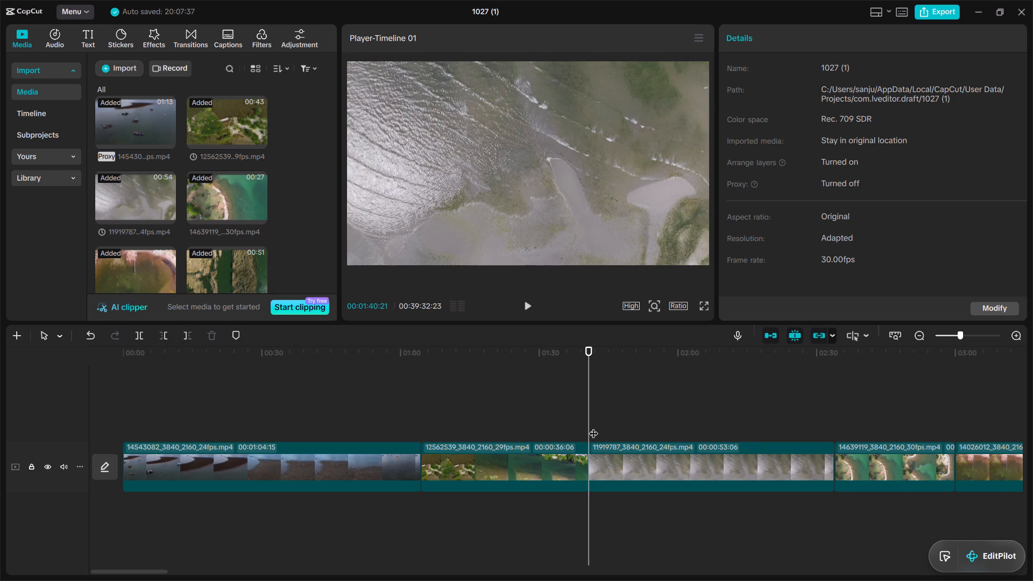
Trim the 11919787 clip by cutting its beginning at 00:01:43:04 and its end at 00:02:27:17.
{"action": "left_click", "coordinate": [600, 431]}
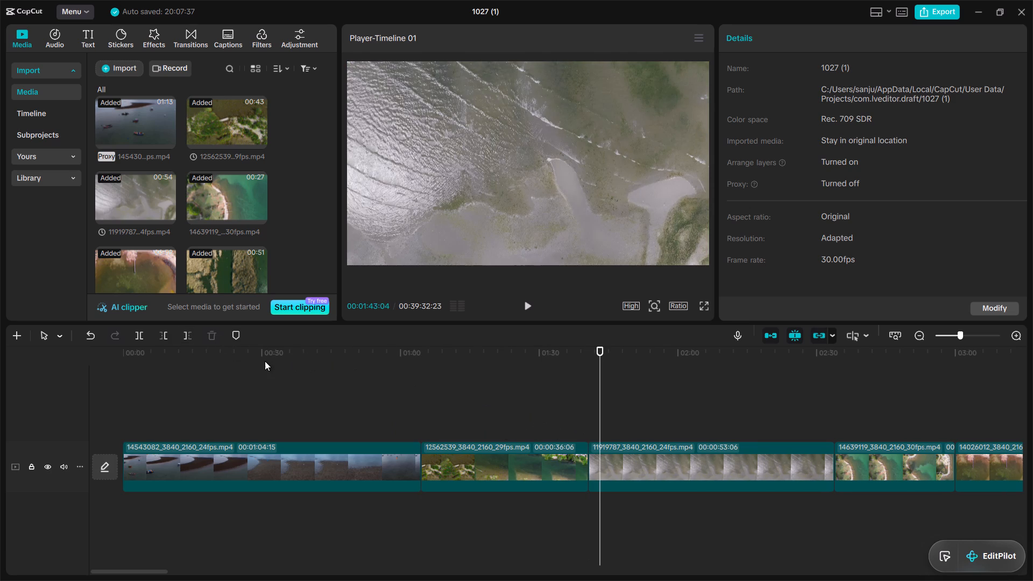
{"action": "left_click", "coordinate": [165, 338]}
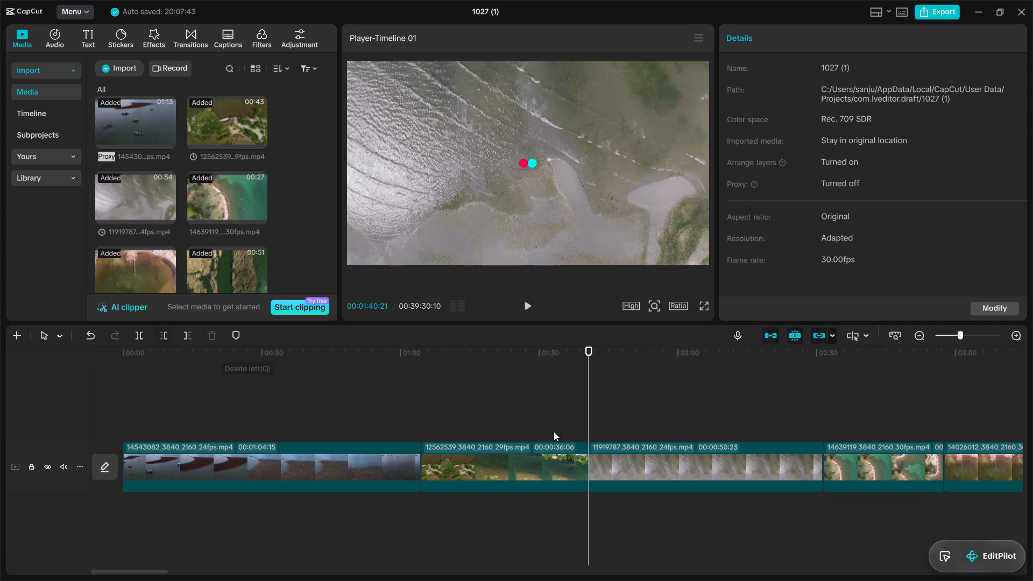
{"action": "left_click", "coordinate": [805, 424]}
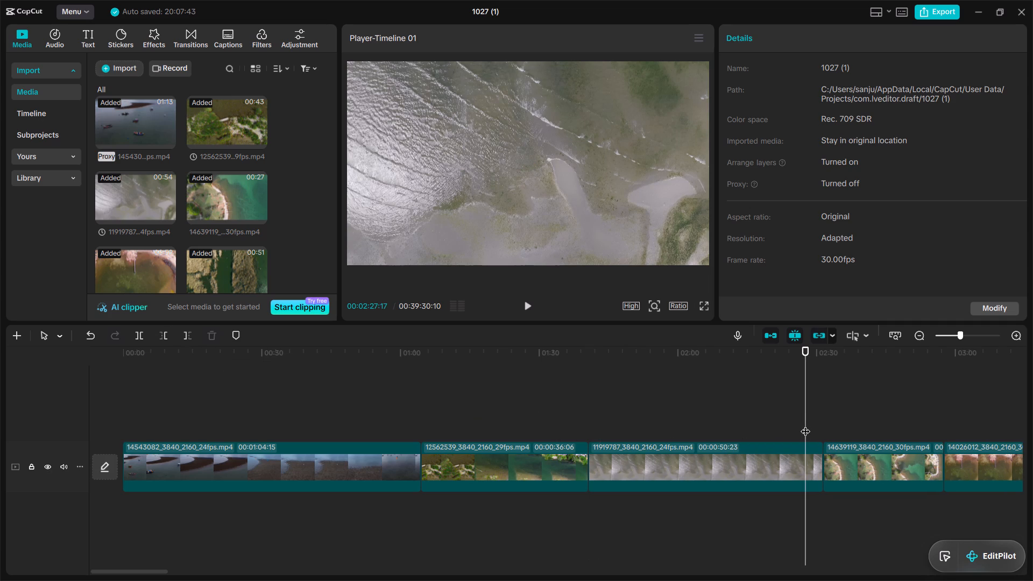
{"action": "left_click", "coordinate": [190, 336]}
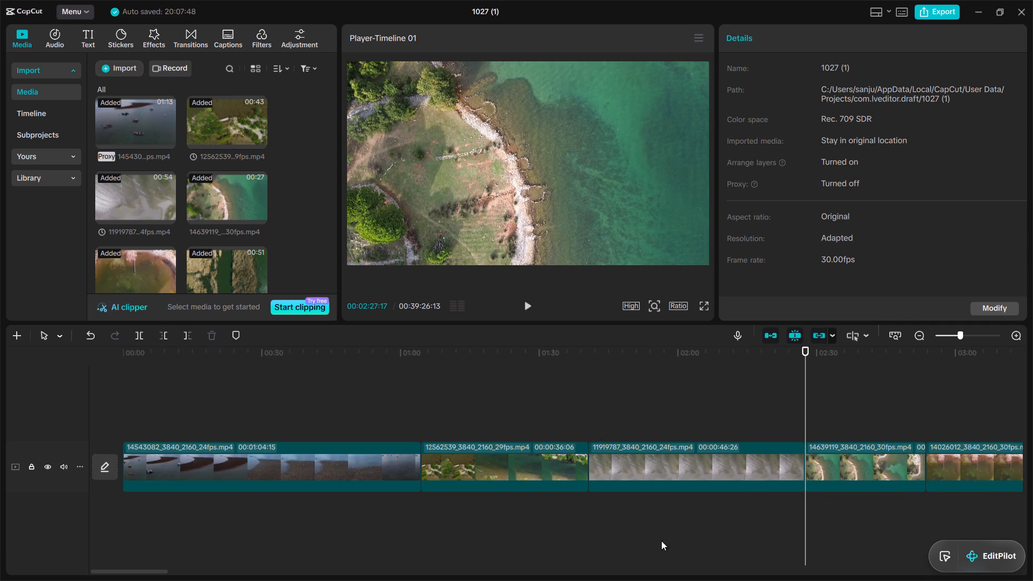
Trim the 14639119 clip by cutting its beginning at 00:02:30:06 and its end at 00:02:48:23.
{"action": "left_click_drag", "start_coordinate": [151, 569], "coordinate": [200, 571]}
{"action": "left_click", "coordinate": [225, 430]}
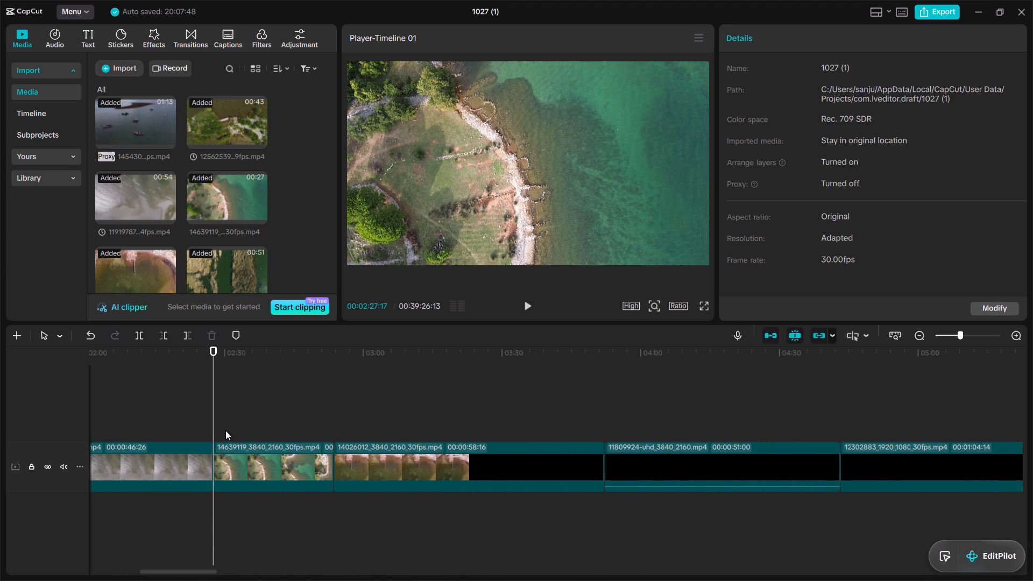
{"action": "left_click", "coordinate": [166, 336]}
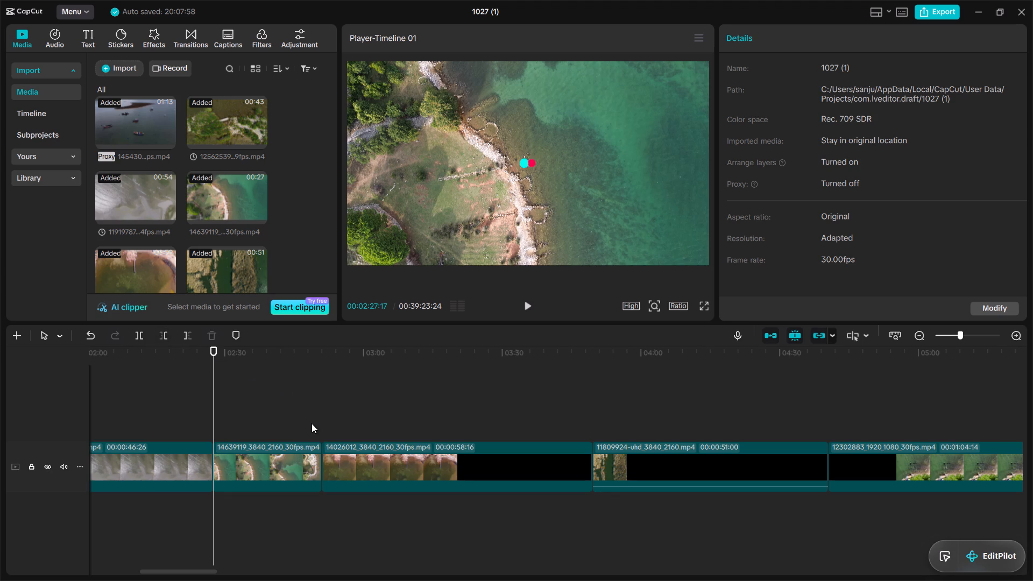
{"action": "left_click", "coordinate": [312, 423]}
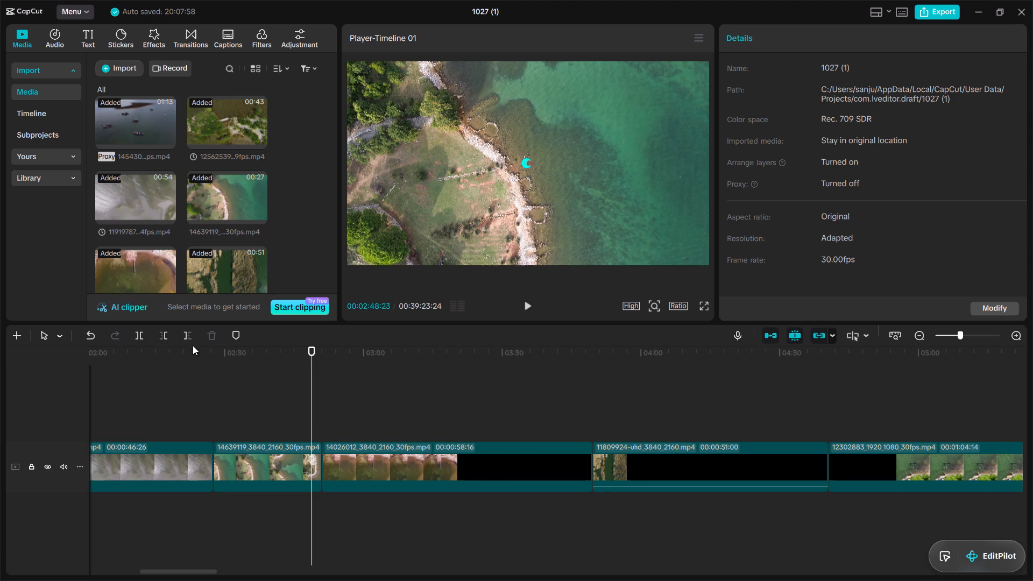
{"action": "left_click", "coordinate": [188, 337]}
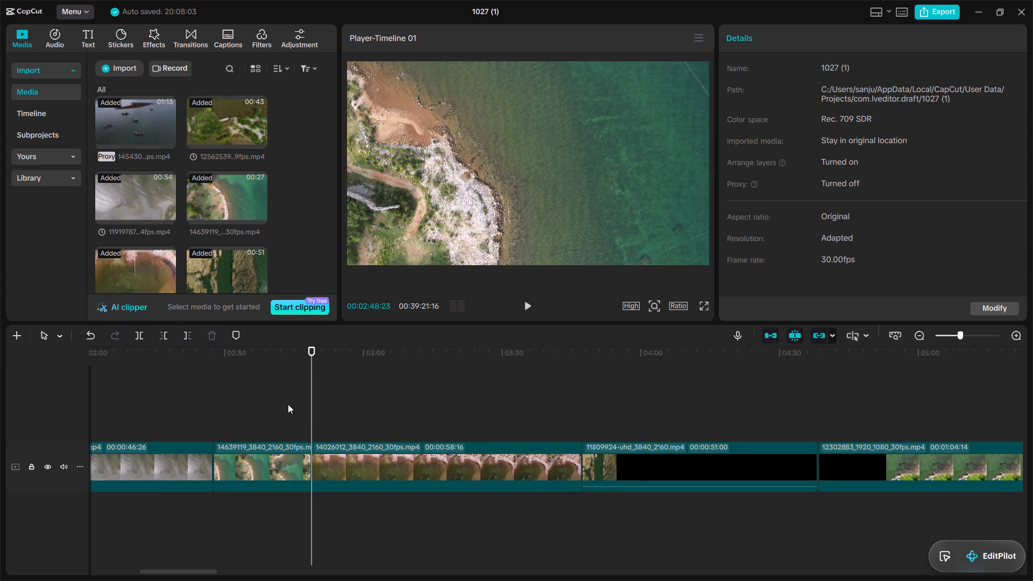
Trim the 14026012 clip by cutting its beginning at 00:02:50:29 and its end at 00:03:41:14.
{"action": "left_click", "coordinate": [322, 427]}
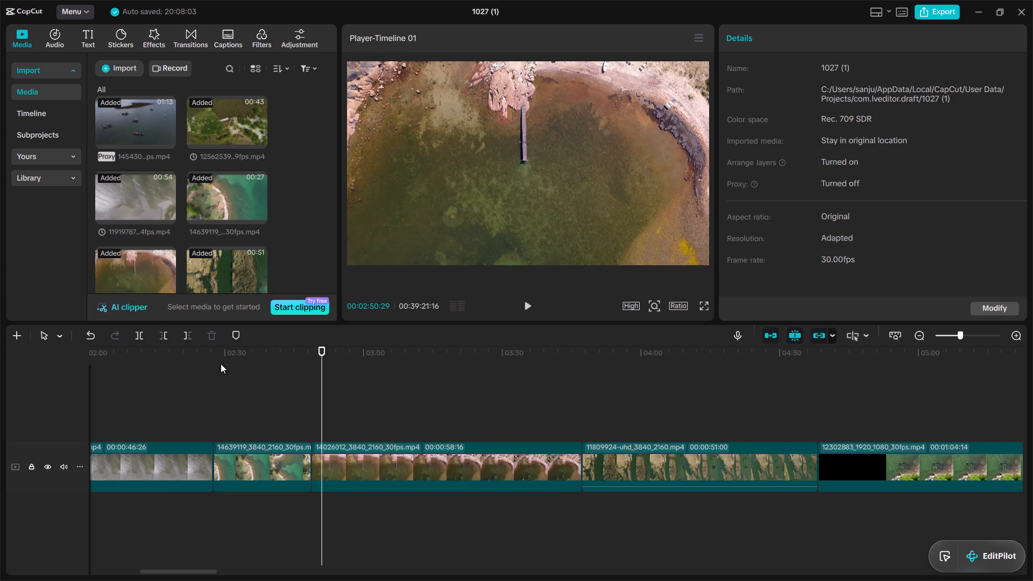
{"action": "left_click", "coordinate": [168, 337]}
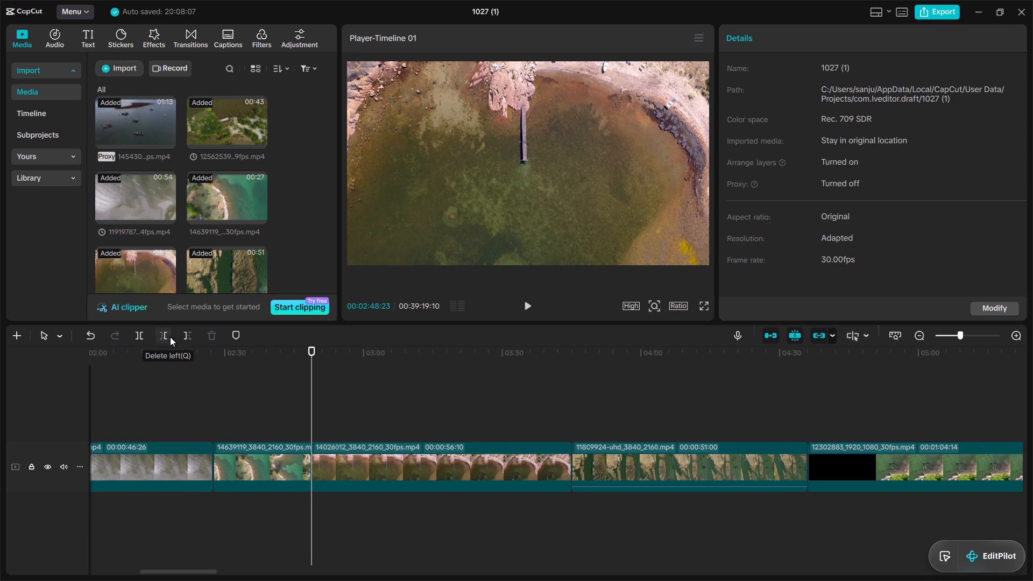
{"action": "left_click", "coordinate": [555, 429]}
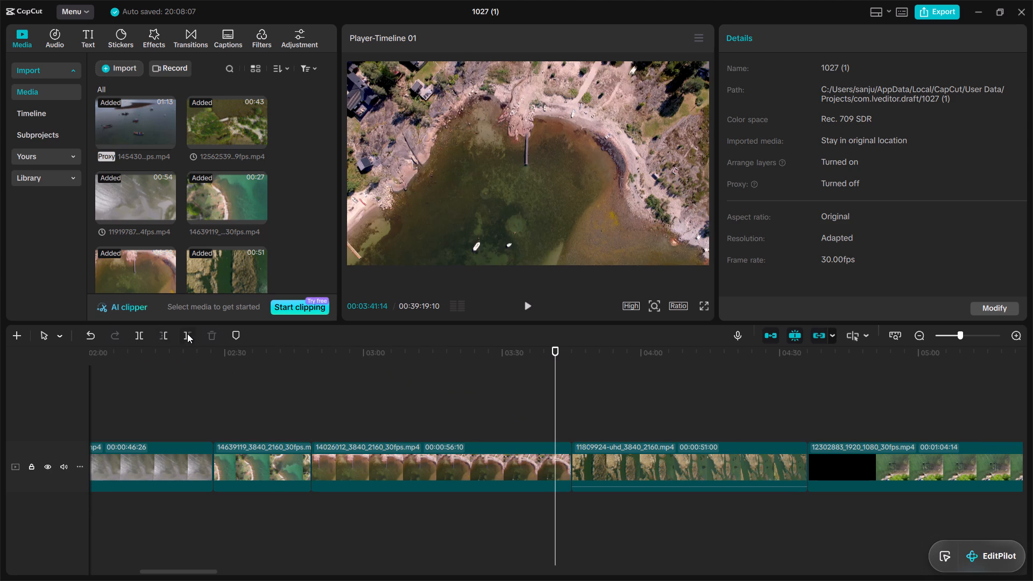
{"action": "left_click", "coordinate": [187, 334]}
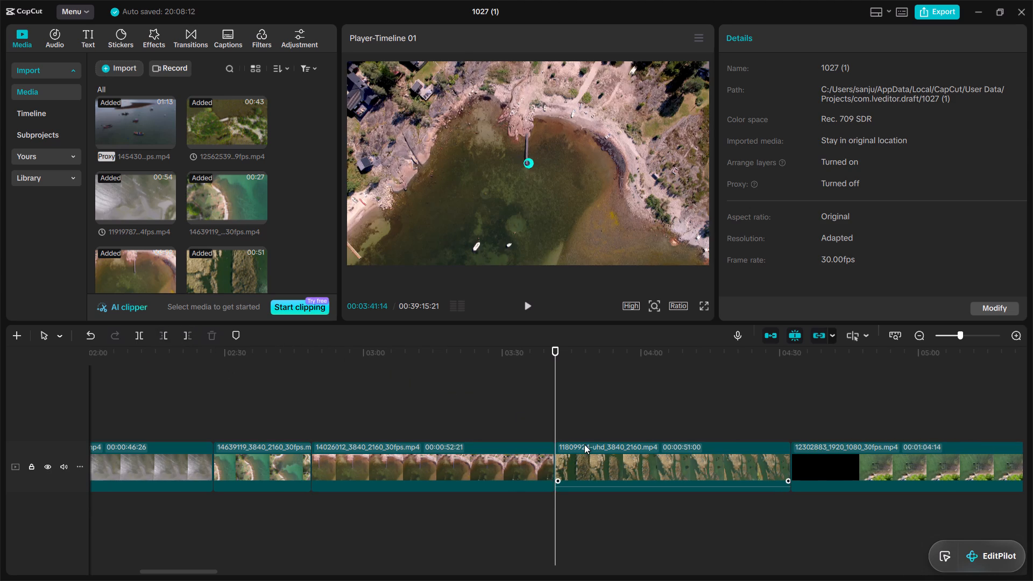
Trim the 11809924 clip by cutting its beginning at 00:03:46:28 and its end at 00:04:20:07.
{"action": "left_click", "coordinate": [581, 432]}
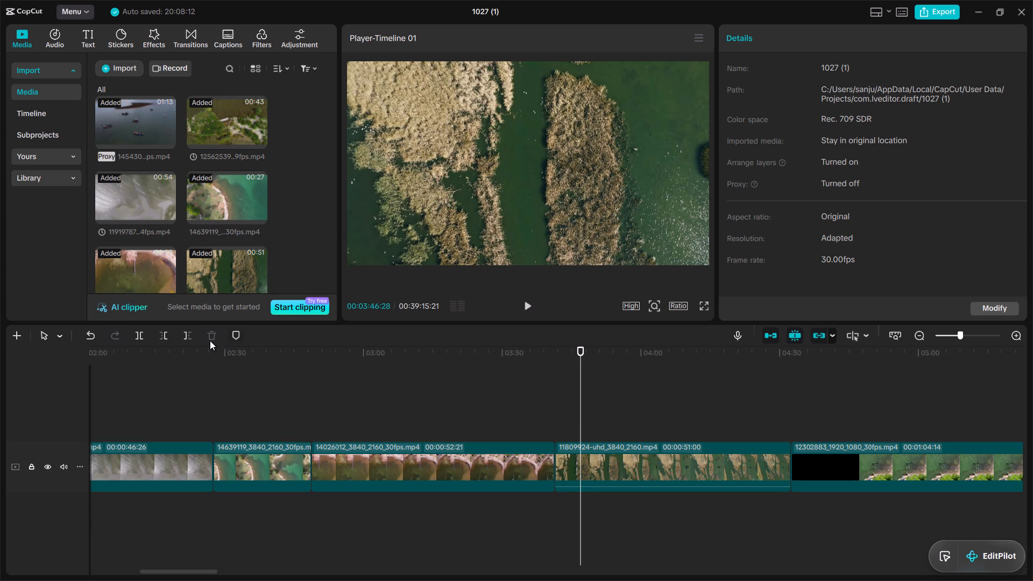
{"action": "left_click", "coordinate": [164, 336]}
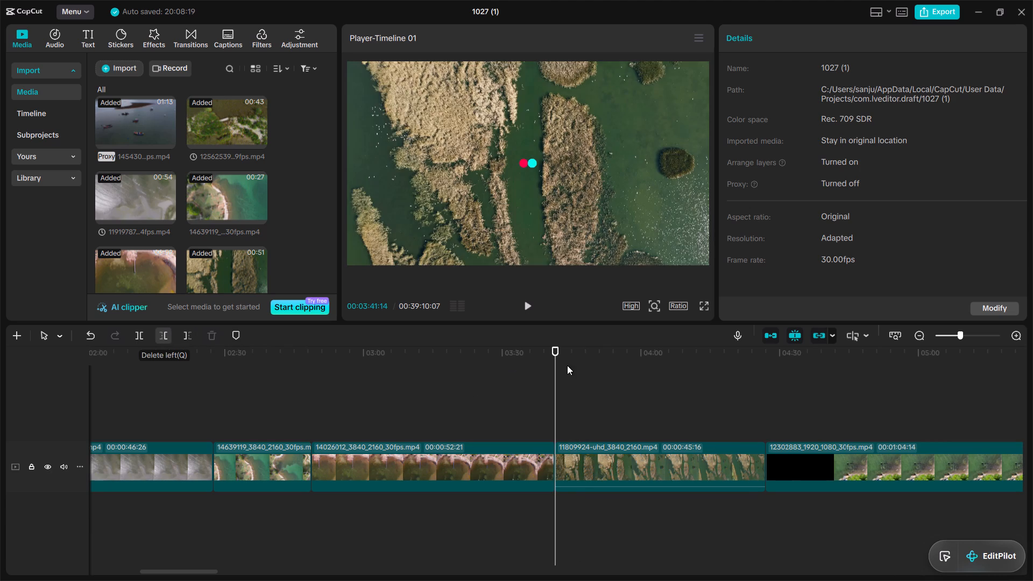
{"action": "left_click", "coordinate": [734, 423]}
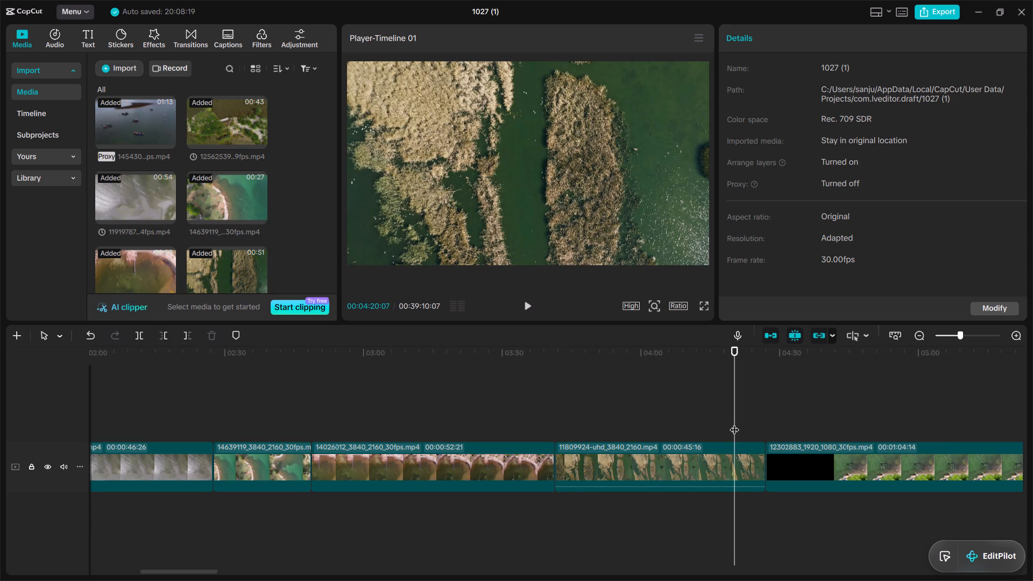
{"action": "left_click", "coordinate": [190, 335]}
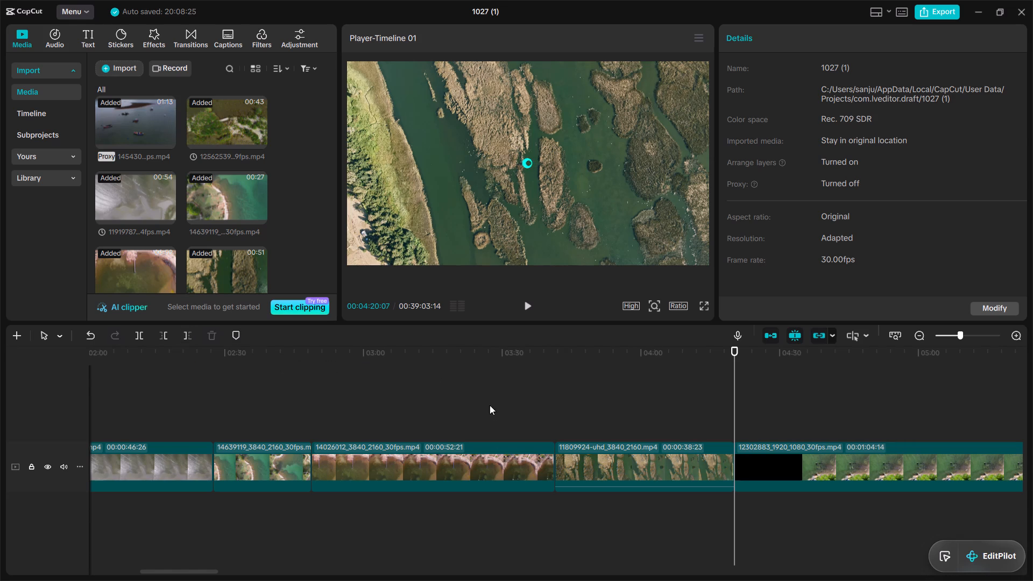
Trim the 12302883 clip by cutting its beginning at 00:04:24:12 and its end at 00:05:13:29.
{"action": "left_click", "coordinate": [754, 424]}
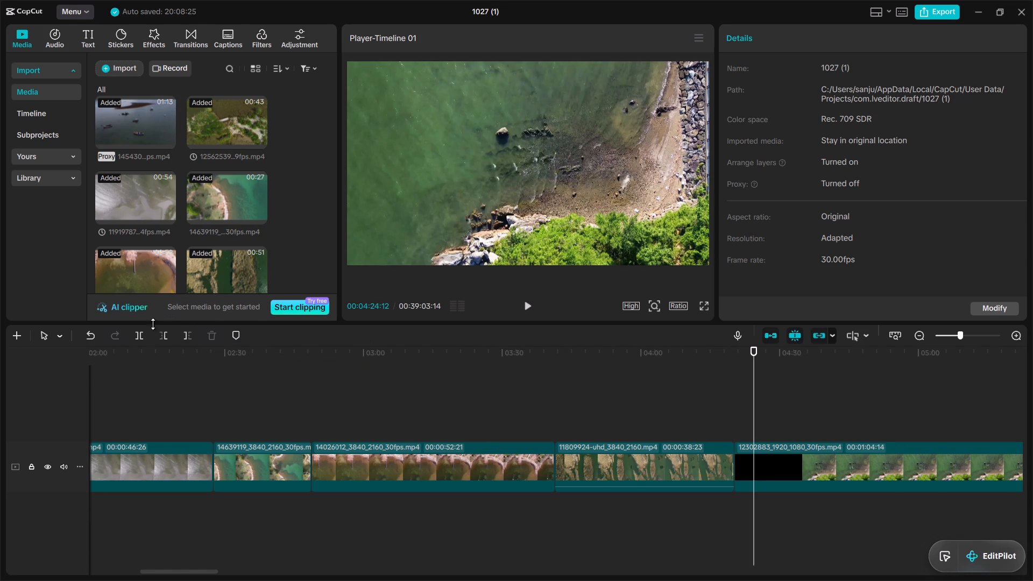
{"action": "left_click", "coordinate": [164, 331]}
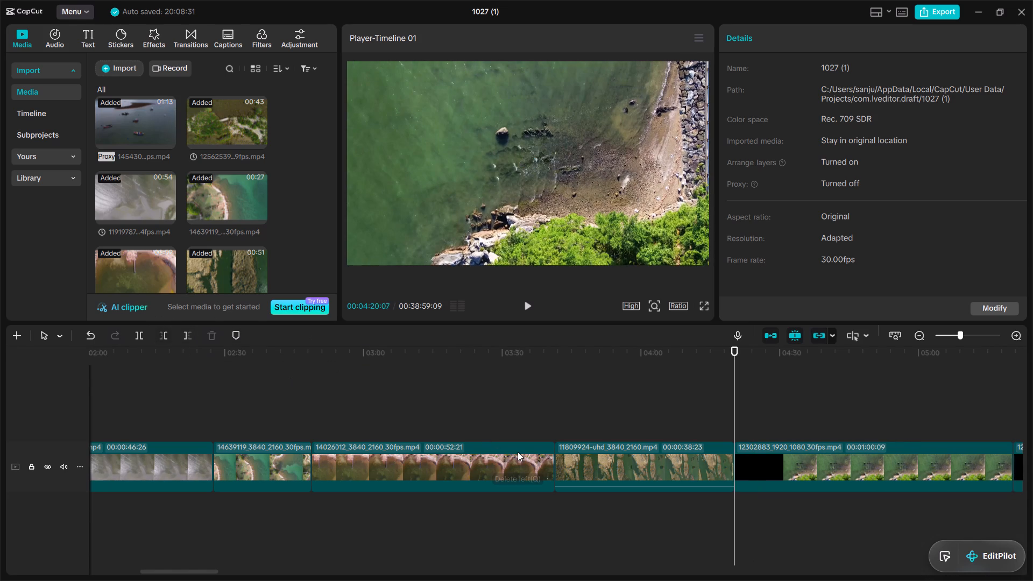
{"action": "double_click", "coordinate": [983, 430]}
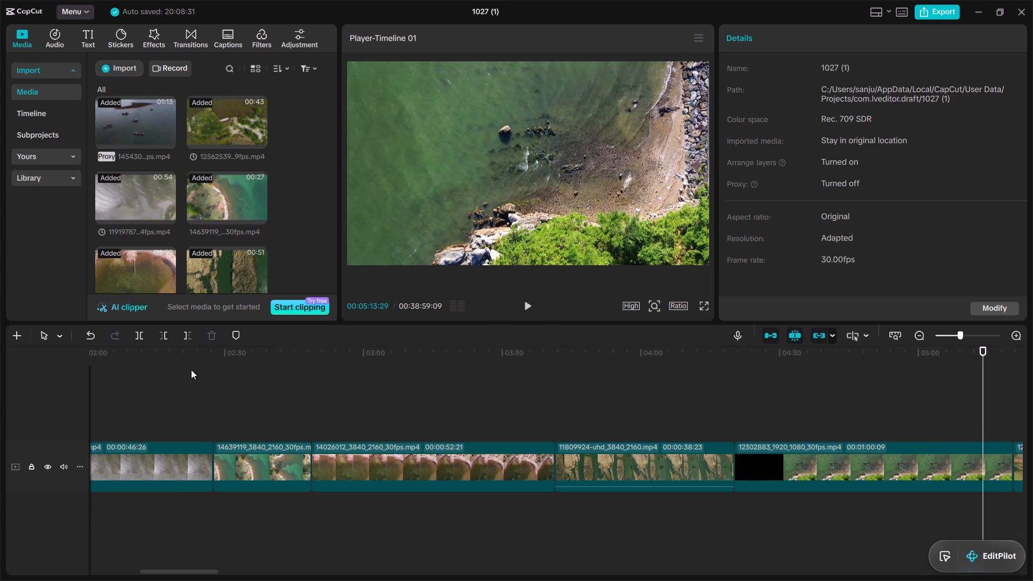
{"action": "left_click", "coordinate": [189, 335]}
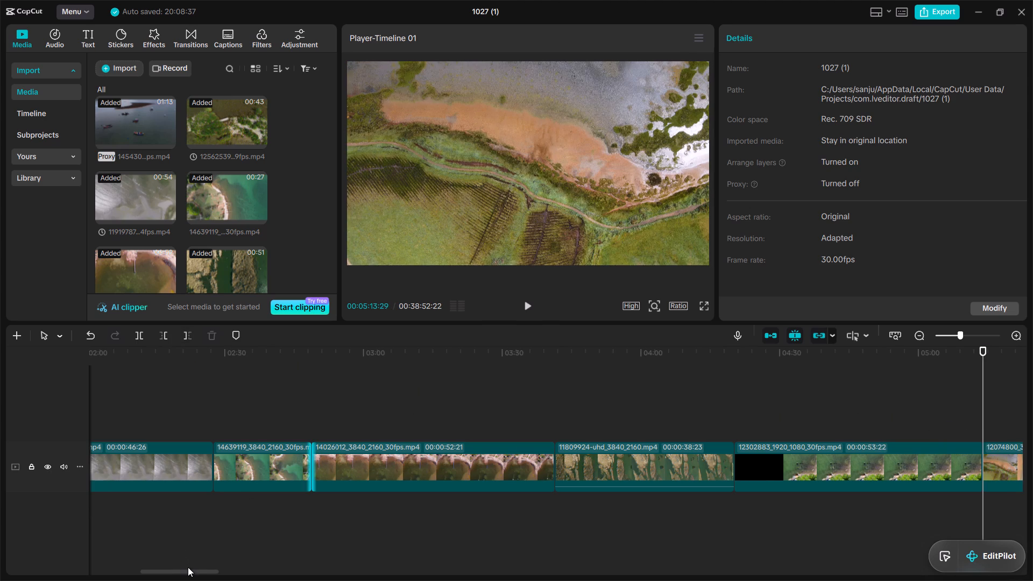
Trim the 11809924 clip further by cutting its beginning at 00:03:45:10 and its end at 00:04:13:06.
{"action": "left_click_drag", "start_coordinate": [188, 567], "coordinate": [203, 567]}
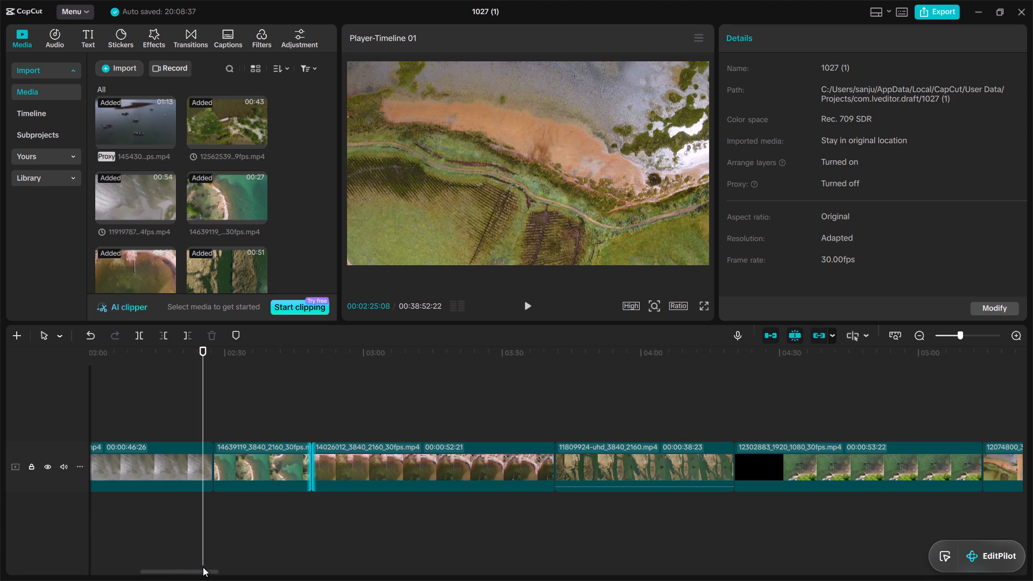
{"action": "left_click_drag", "start_coordinate": [203, 567], "coordinate": [209, 569]}
{"action": "left_click_drag", "start_coordinate": [206, 570], "coordinate": [217, 569]}
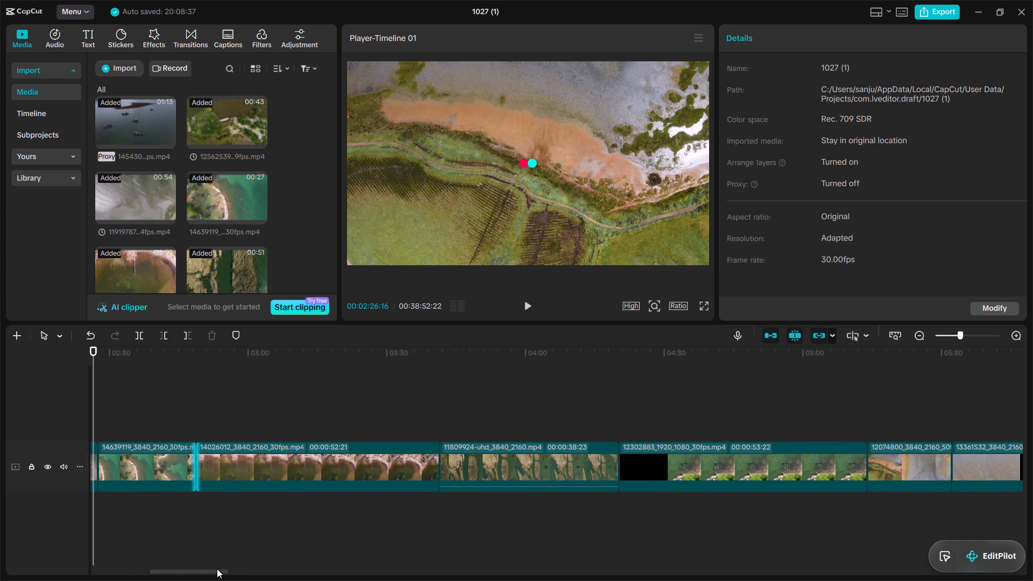
{"action": "left_click_drag", "start_coordinate": [217, 569], "coordinate": [232, 568]}
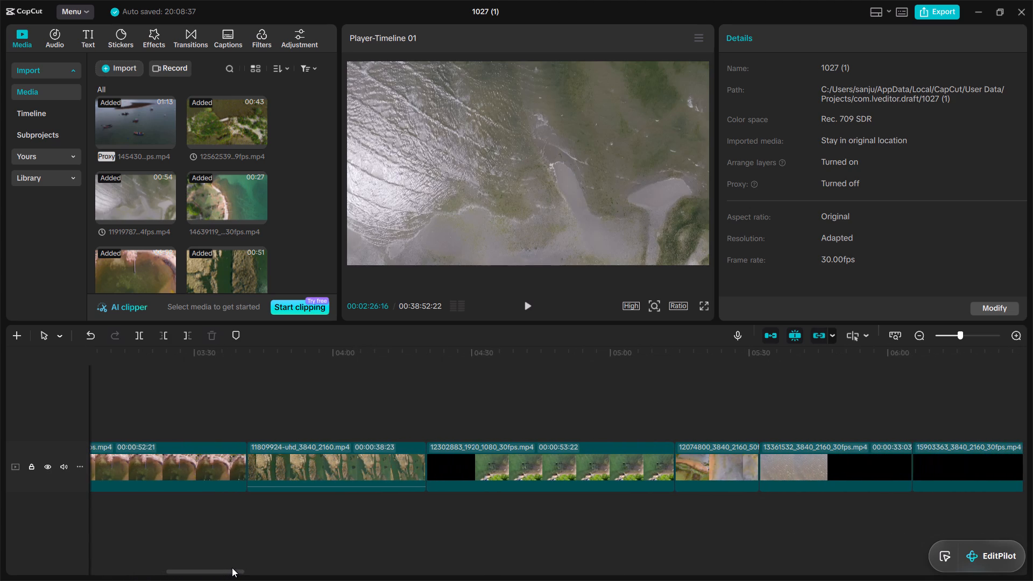
{"action": "left_click_drag", "start_coordinate": [232, 568], "coordinate": [239, 565]}
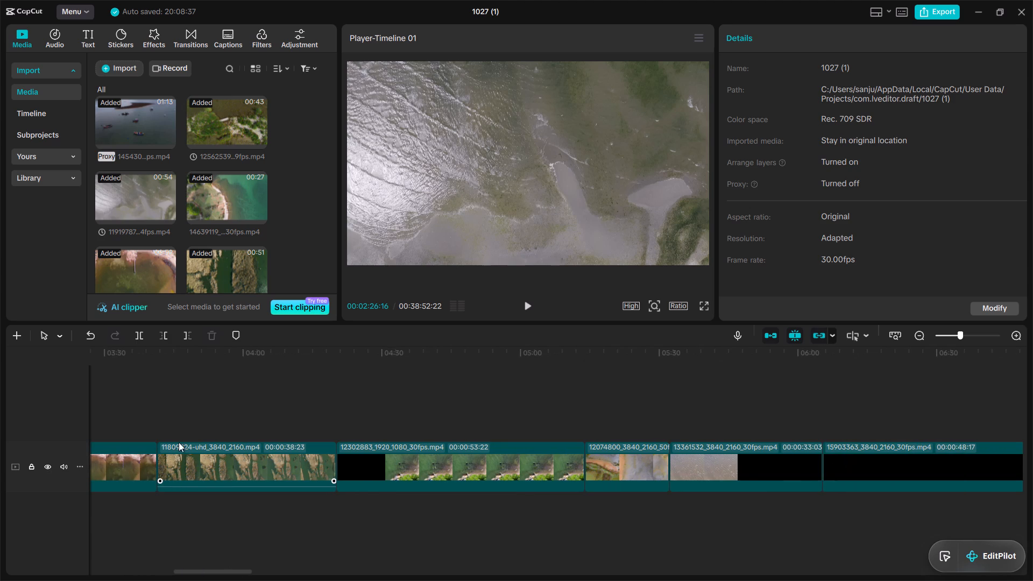
{"action": "left_click", "coordinate": [175, 429]}
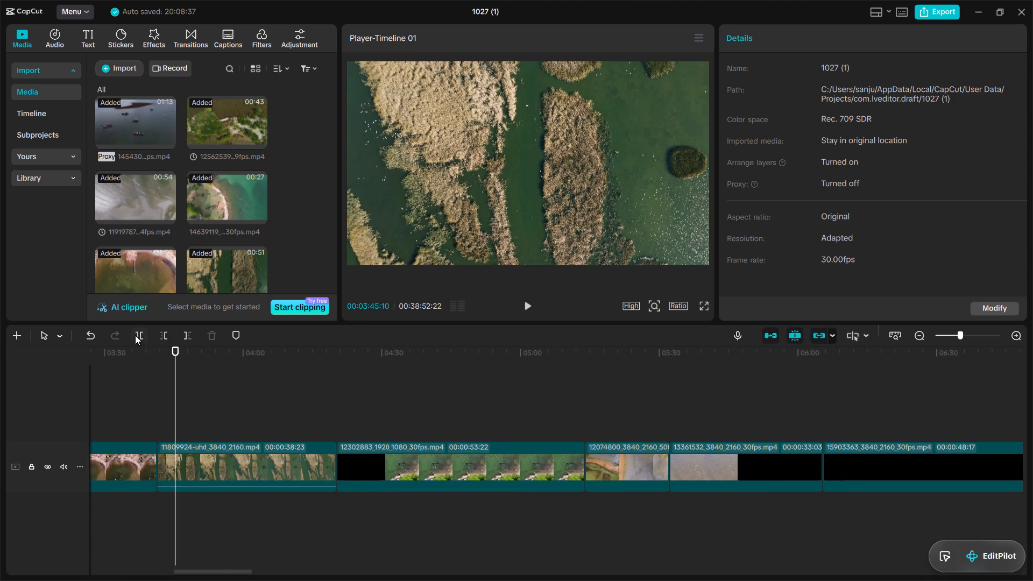
{"action": "left_click", "coordinate": [165, 332]}
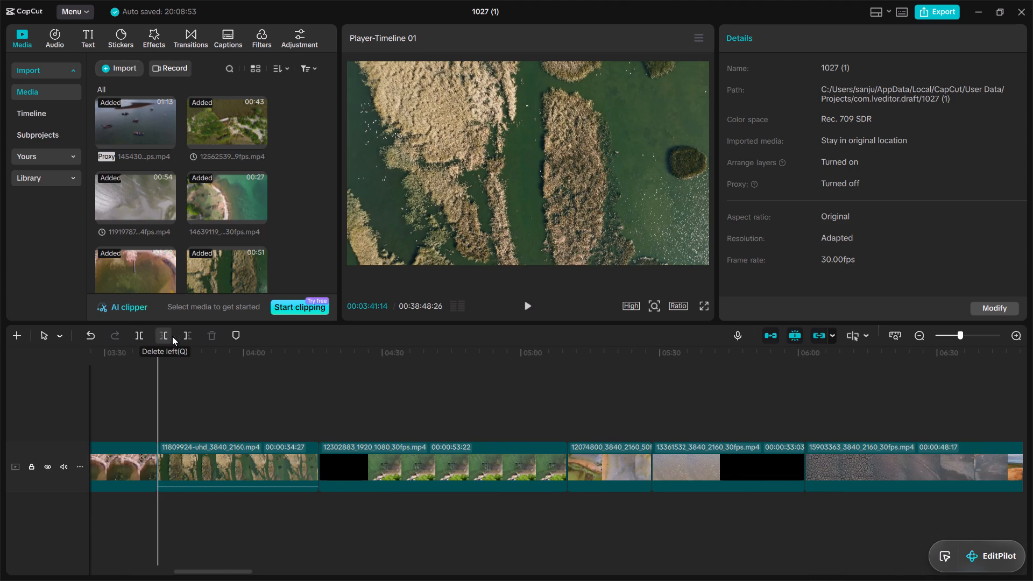
{"action": "double_click", "coordinate": [305, 420]}
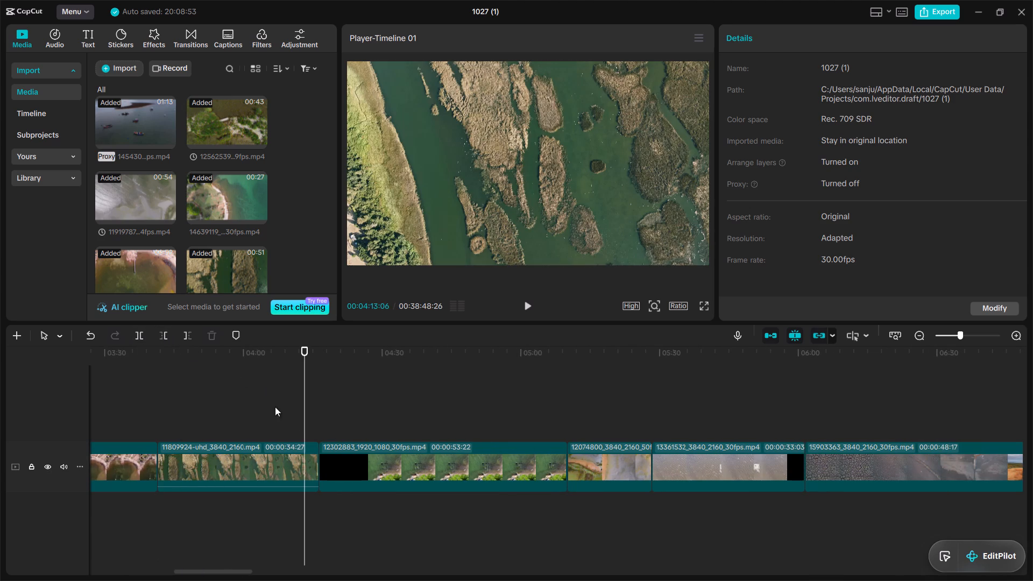
{"action": "left_click", "coordinate": [189, 336]}
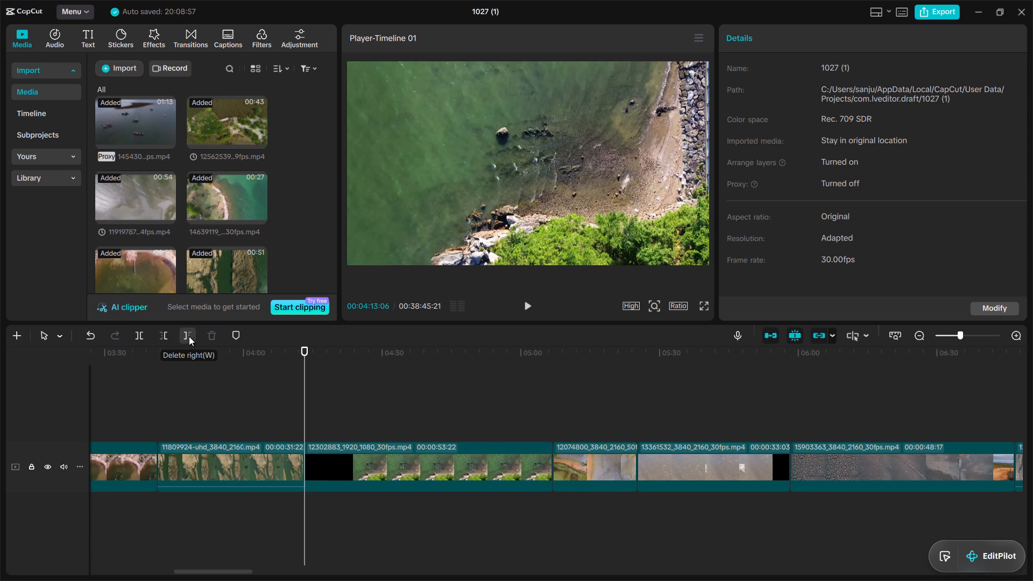
Trim the 12302883 clip further by cutting its beginning at 00:04:17:19 and its end at 00:04:57:09.
{"action": "double_click", "coordinate": [325, 426]}
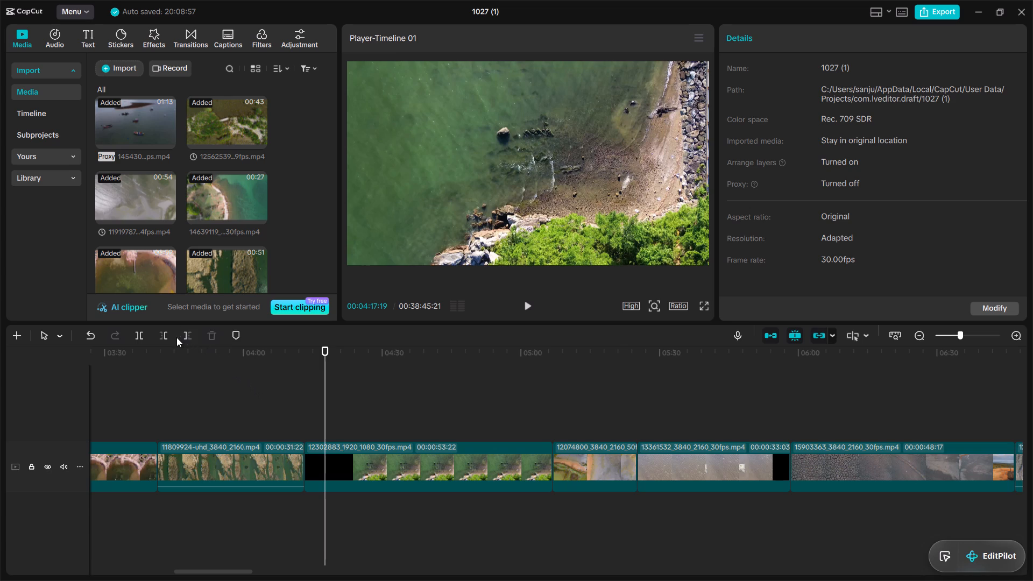
{"action": "left_click", "coordinate": [166, 334]}
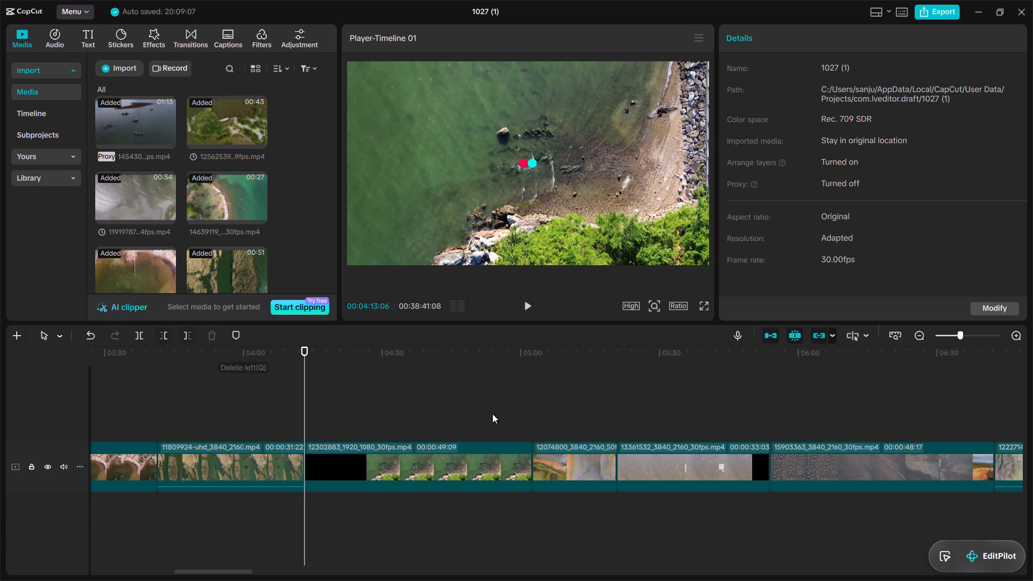
{"action": "double_click", "coordinate": [508, 426]}
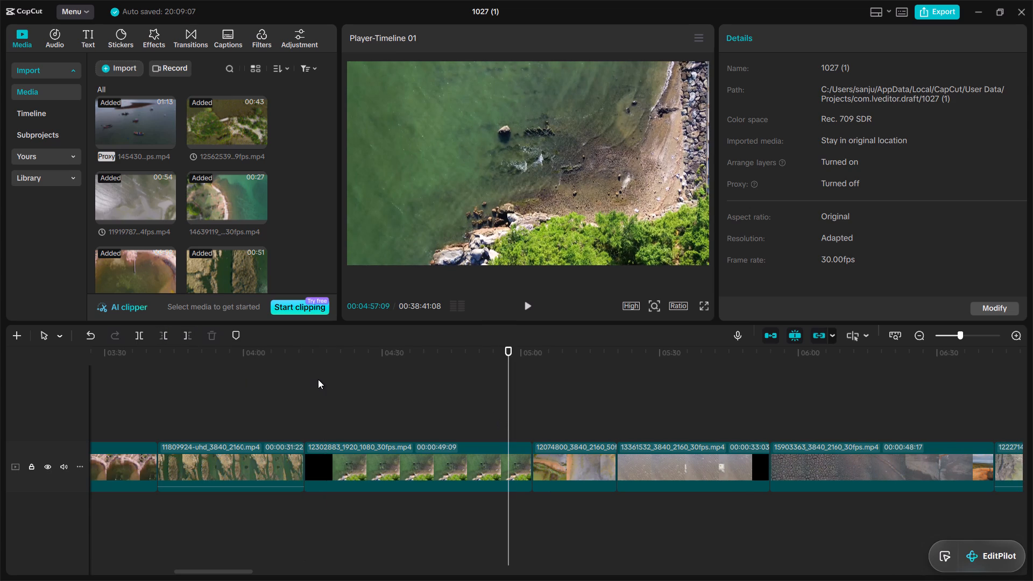
{"action": "left_click", "coordinate": [187, 336]}
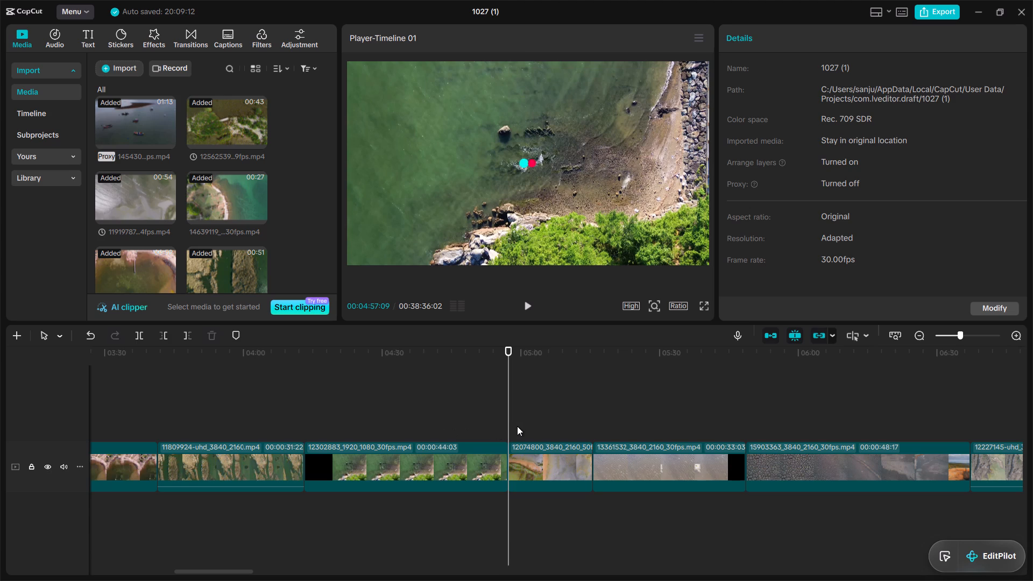
Trim the 12074800 clip by cutting its beginning at 00:05:00:00 and its end at 00:05:09:26.
{"action": "double_click", "coordinate": [521, 425]}
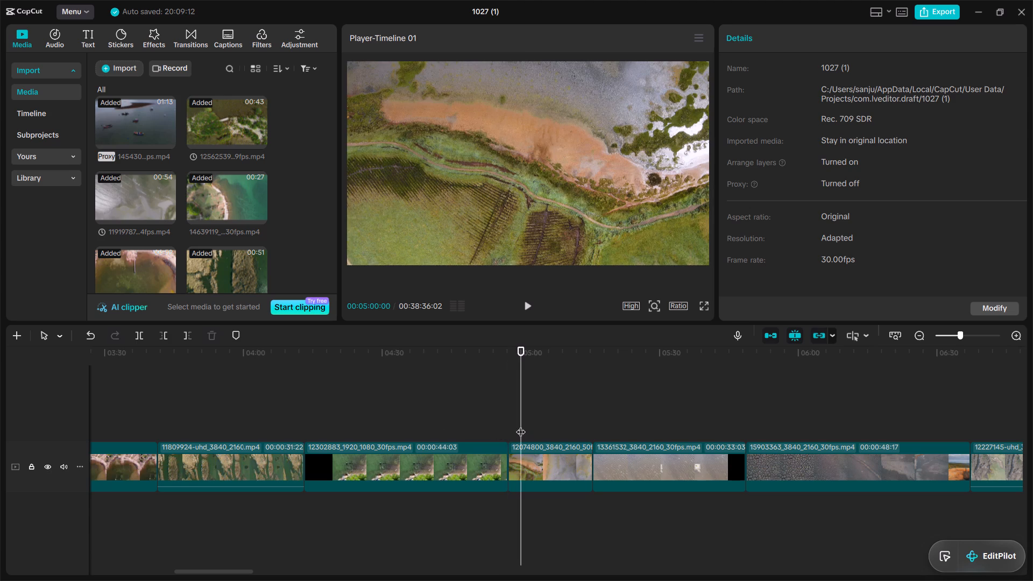
{"action": "left_click", "coordinate": [163, 334]}
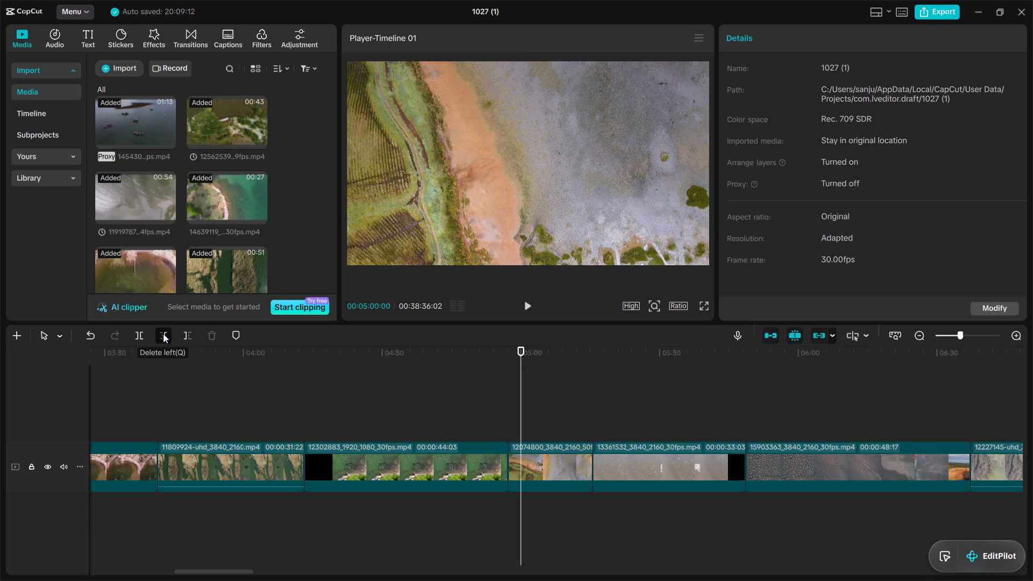
{"action": "double_click", "coordinate": [567, 427]}
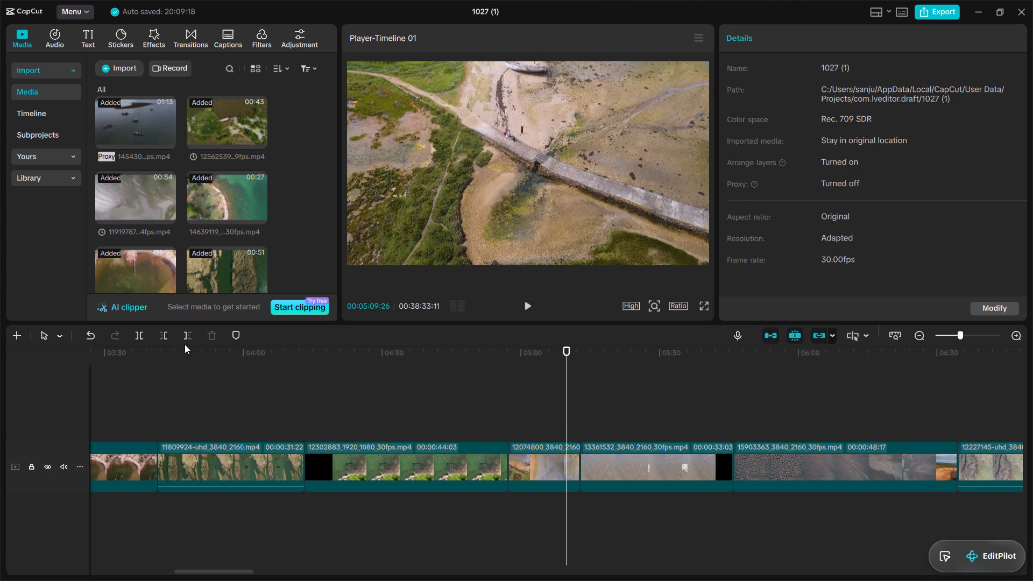
{"action": "left_click", "coordinate": [190, 332]}
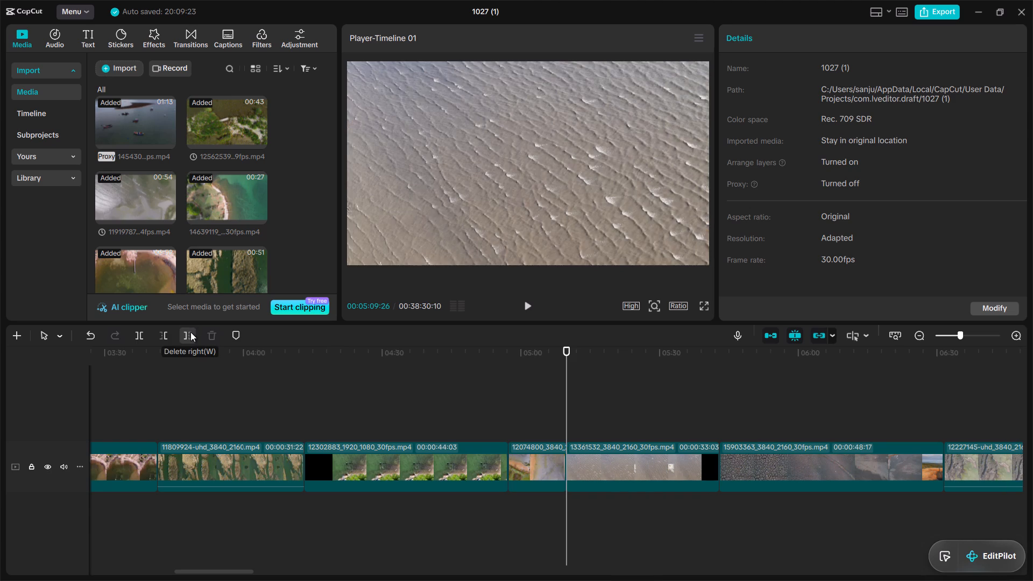
Trim the 13361532 clip by cutting its beginning at 00:05:12:20 and its end at 00:05:34:09.
{"action": "double_click", "coordinate": [579, 422]}
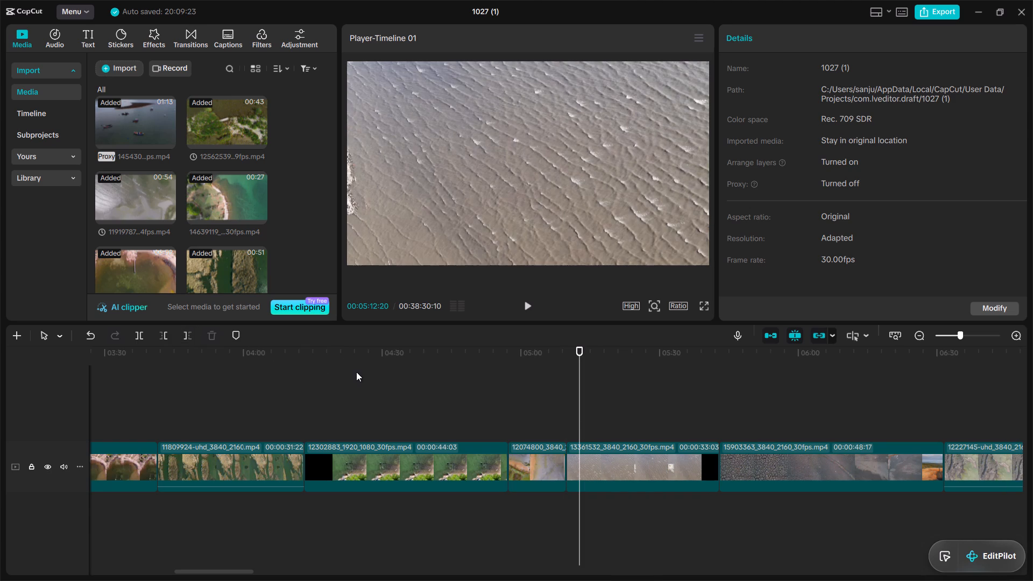
{"action": "left_click", "coordinate": [166, 337]}
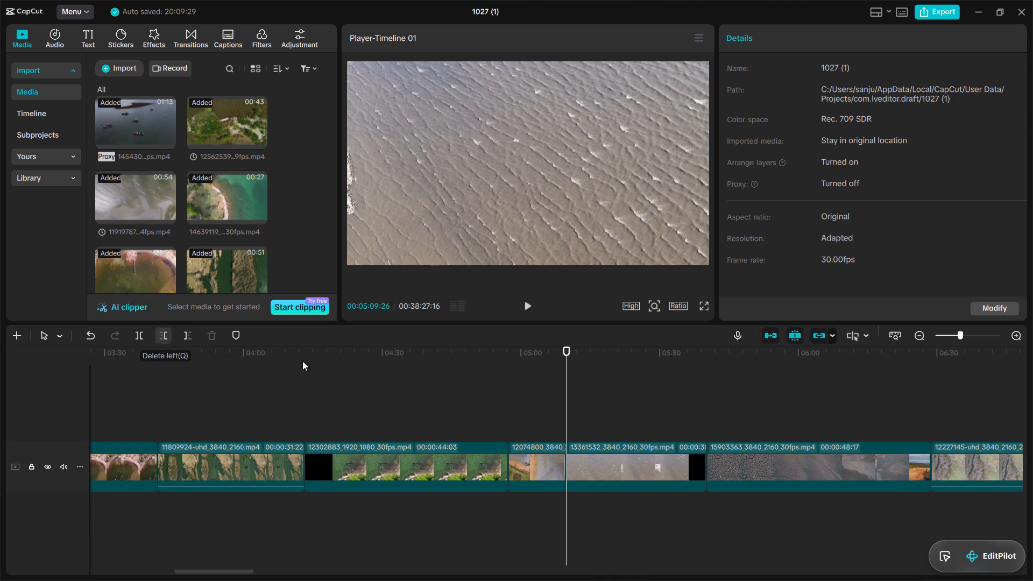
{"action": "double_click", "coordinate": [680, 423]}
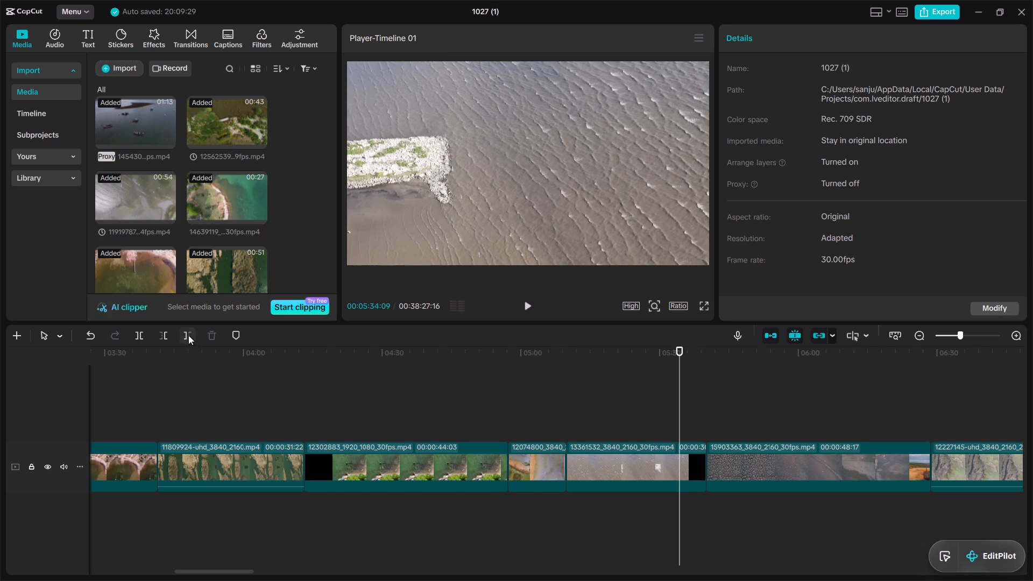
{"action": "left_click", "coordinate": [188, 334]}
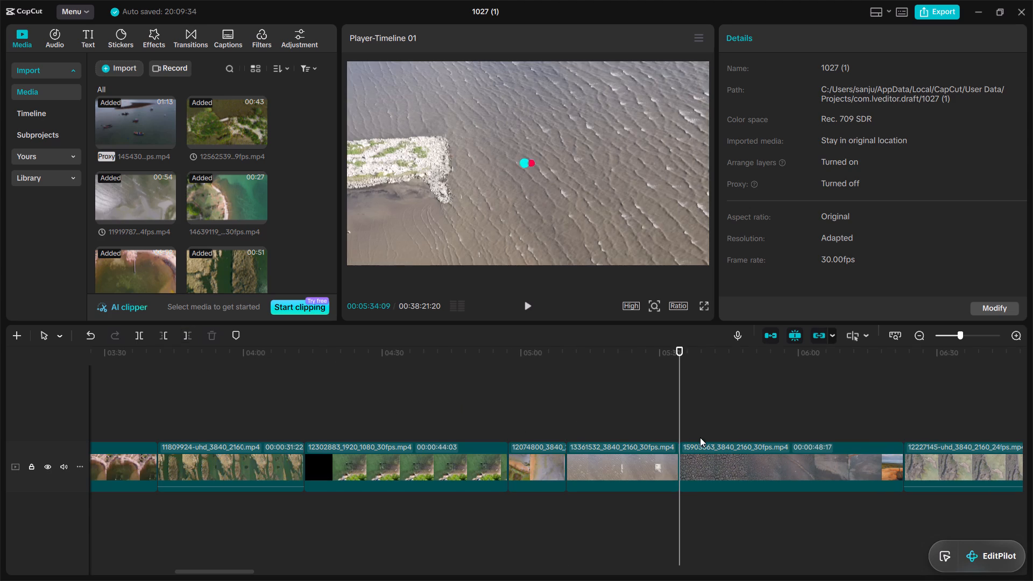
Trim the 15903363 clip by cutting its beginning at 00:05:37:00 and its end at 00:06:15:15.
{"action": "double_click", "coordinate": [692, 427]}
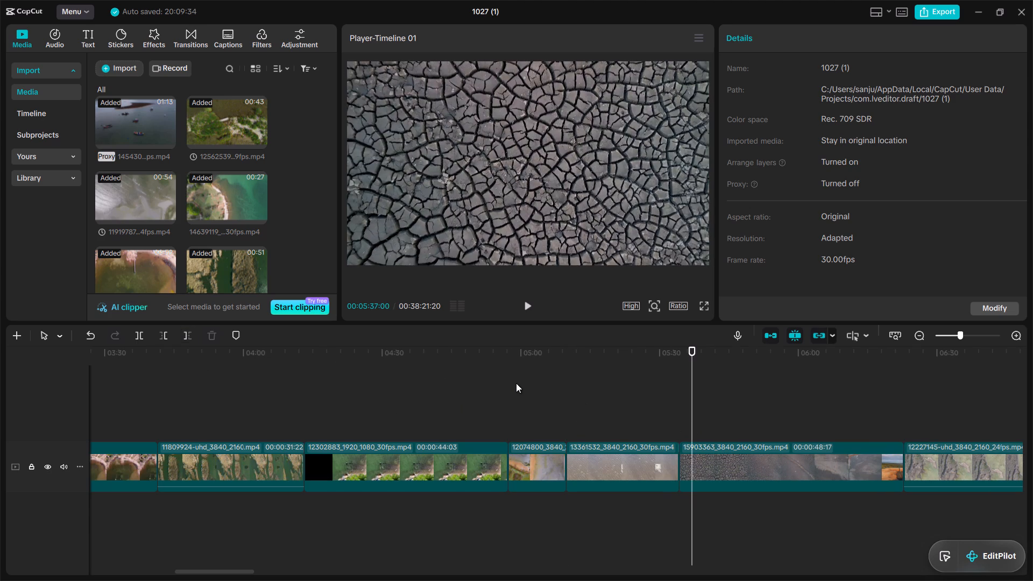
{"action": "left_click", "coordinate": [166, 334]}
{"action": "left_click", "coordinate": [868, 421]}
{"action": "left_click_drag", "start_coordinate": [868, 421], "coordinate": [515, 394]}
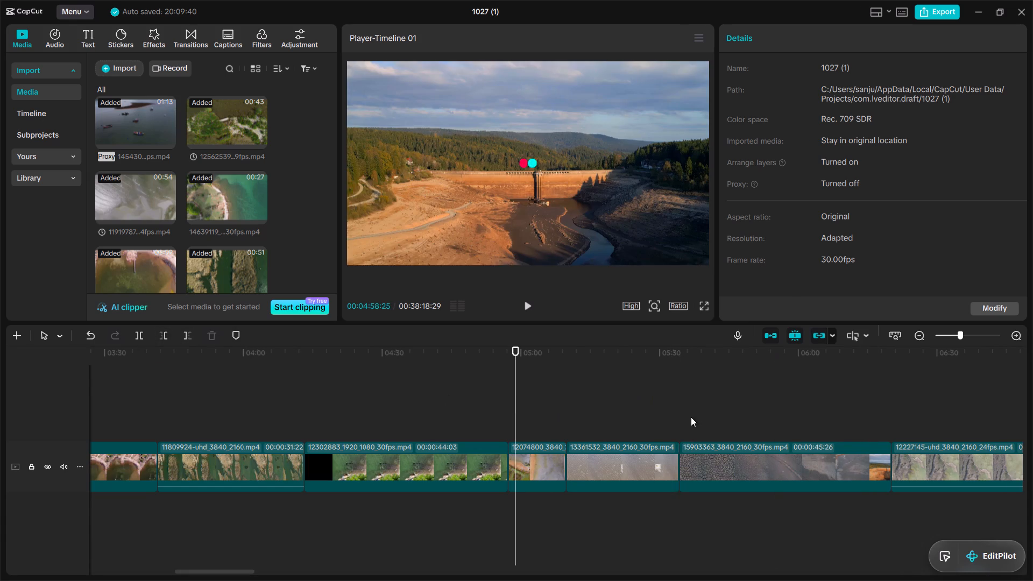
{"action": "double_click", "coordinate": [870, 430]}
{"action": "left_click", "coordinate": [191, 334]}
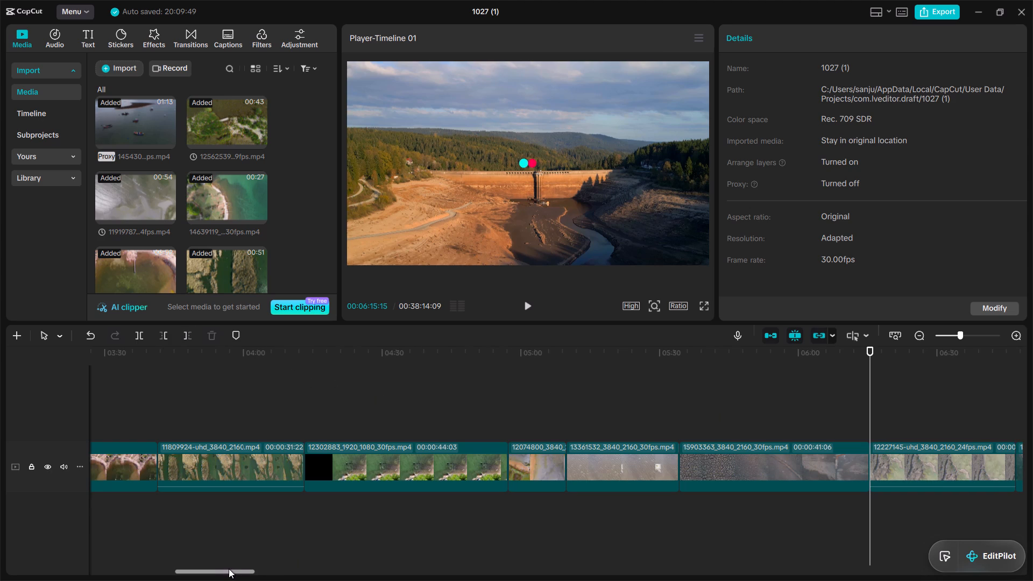
Trim the 12227145 clip by cutting its beginning at 00:06:19:06 and its end at 00:06:39:19.
{"action": "left_click_drag", "start_coordinate": [229, 569], "coordinate": [280, 569]}
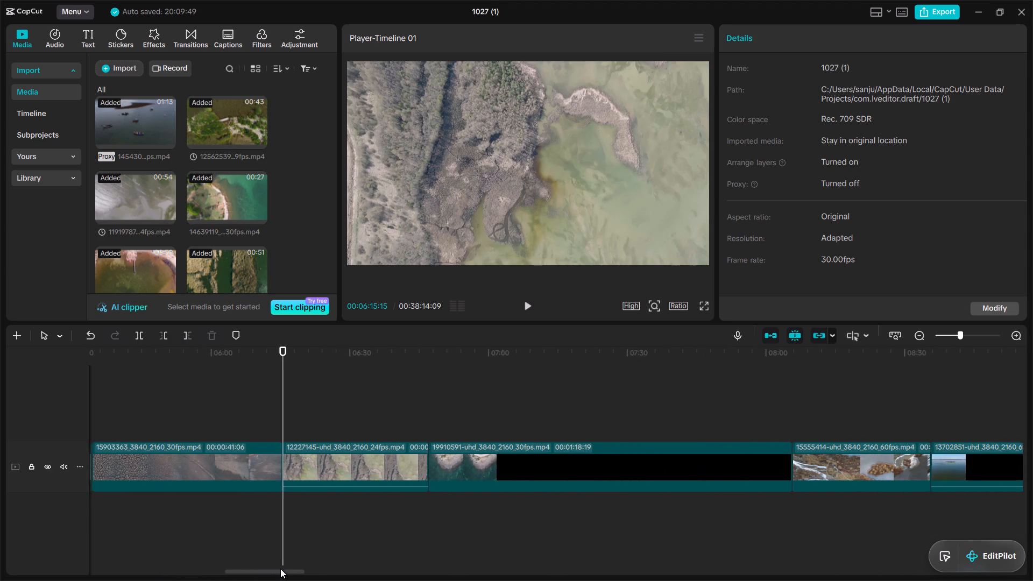
{"action": "left_click_drag", "start_coordinate": [280, 569], "coordinate": [288, 569]}
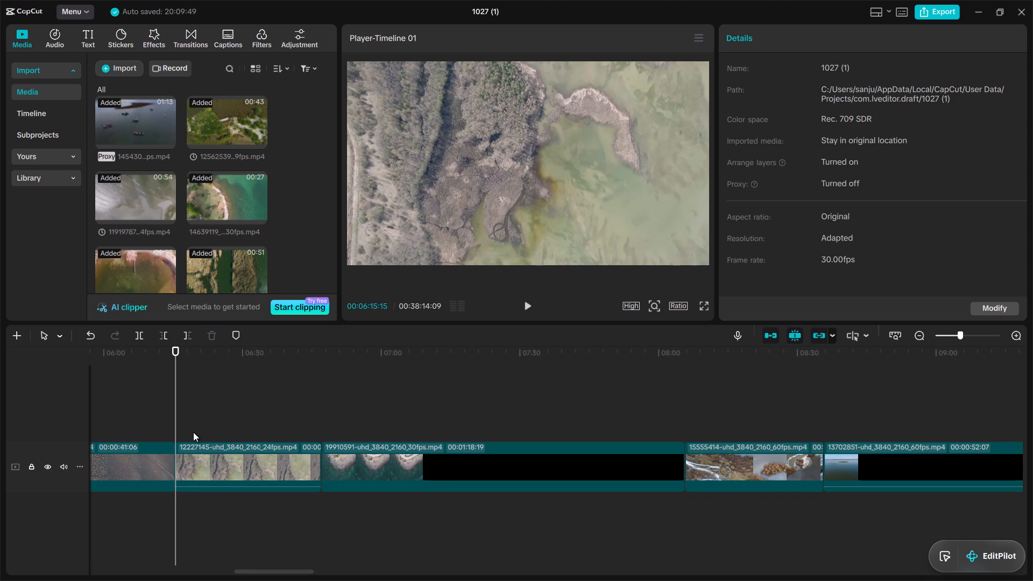
{"action": "double_click", "coordinate": [193, 432]}
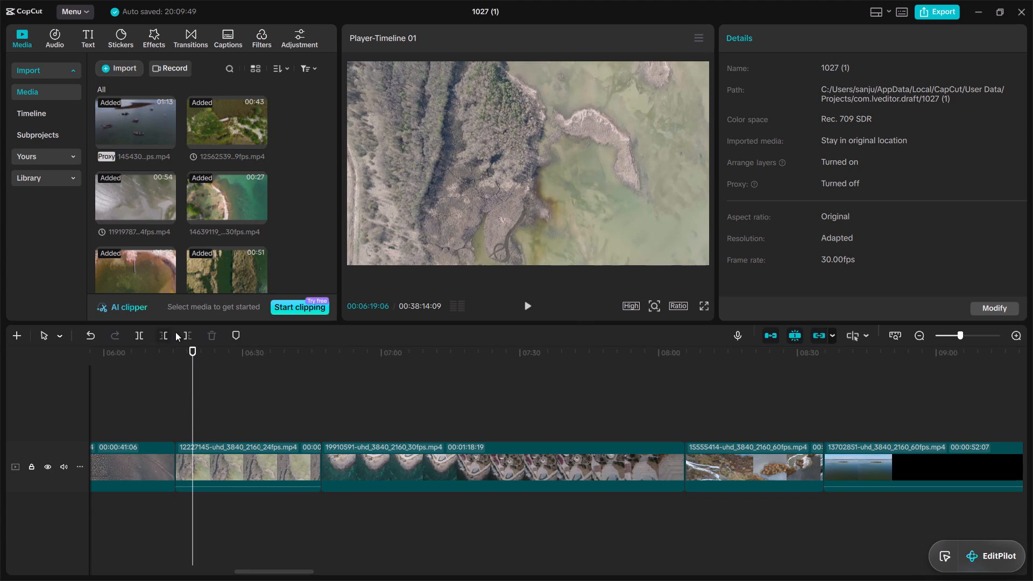
{"action": "left_click", "coordinate": [167, 337]}
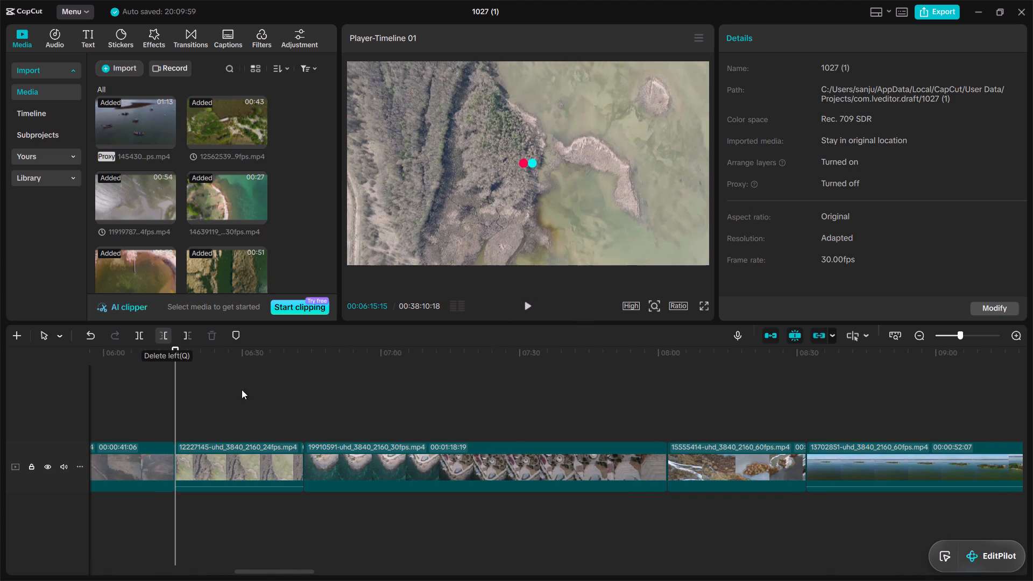
{"action": "double_click", "coordinate": [287, 429]}
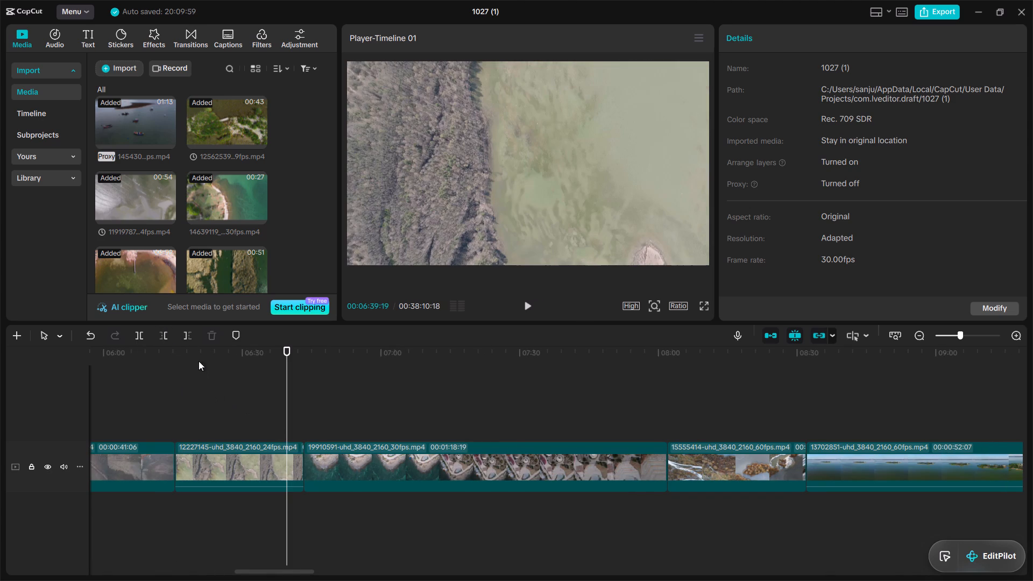
{"action": "left_click", "coordinate": [188, 334]}
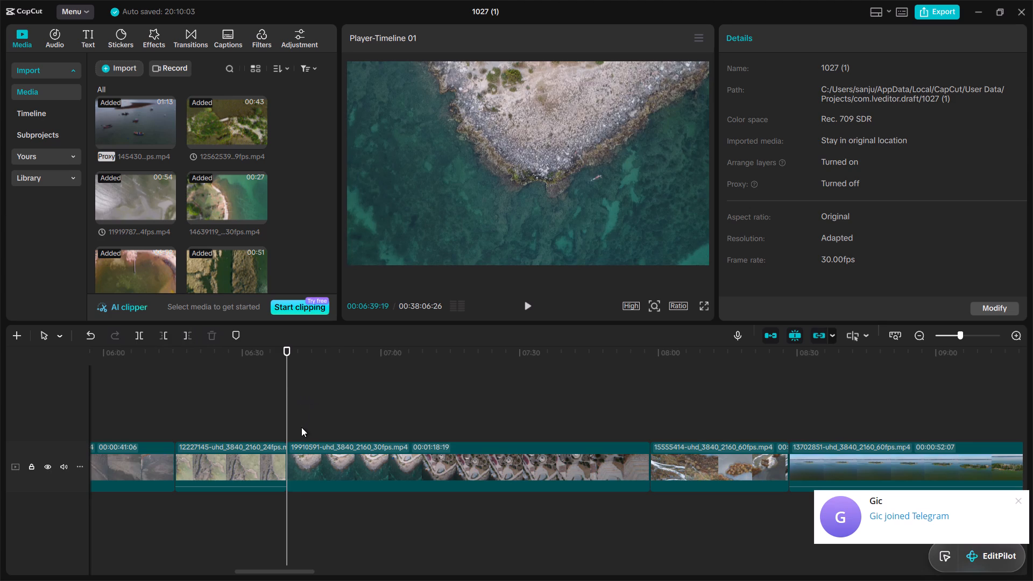
Trim the 19910591 clip by cutting its beginning at 00:06:42:19 and its end at 00:07:49:06.
{"action": "double_click", "coordinate": [301, 428]}
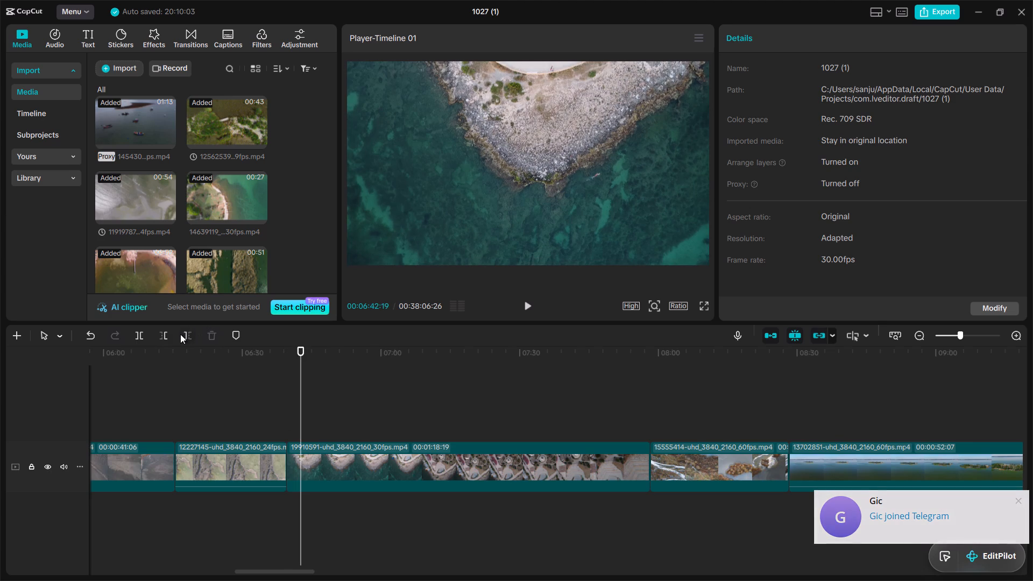
{"action": "left_click", "coordinate": [168, 337]}
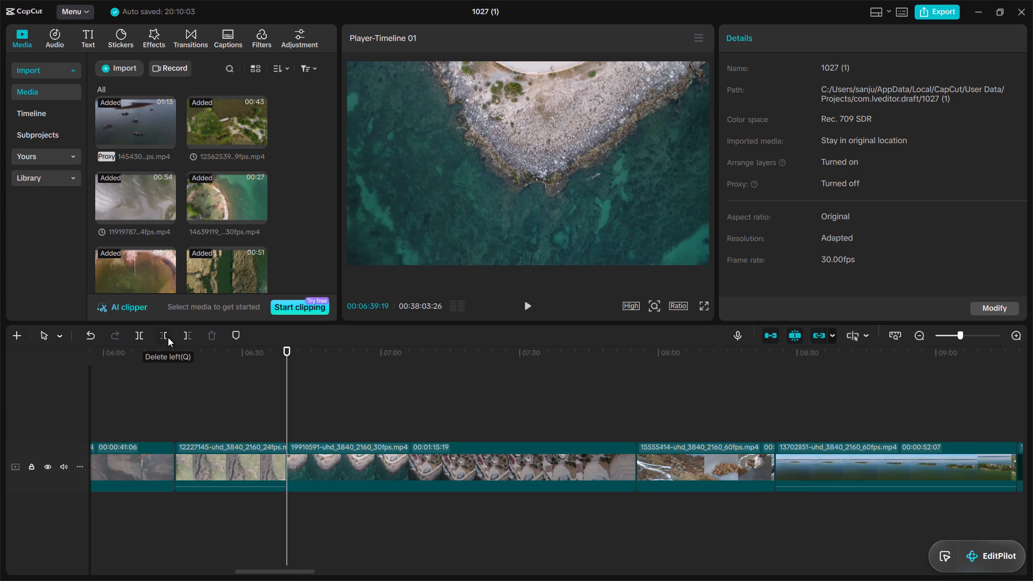
{"action": "double_click", "coordinate": [609, 428]}
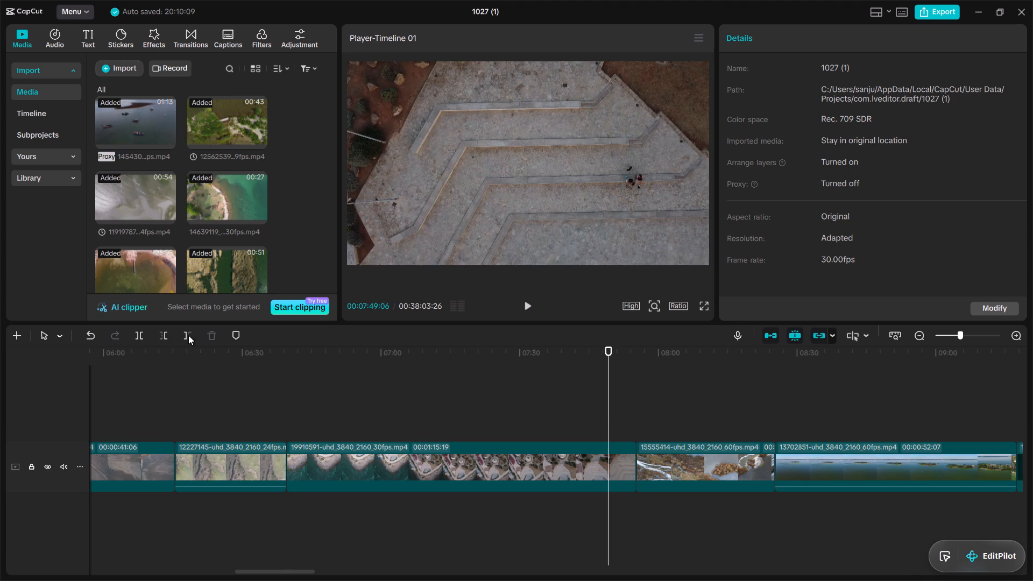
{"action": "left_click", "coordinate": [186, 336]}
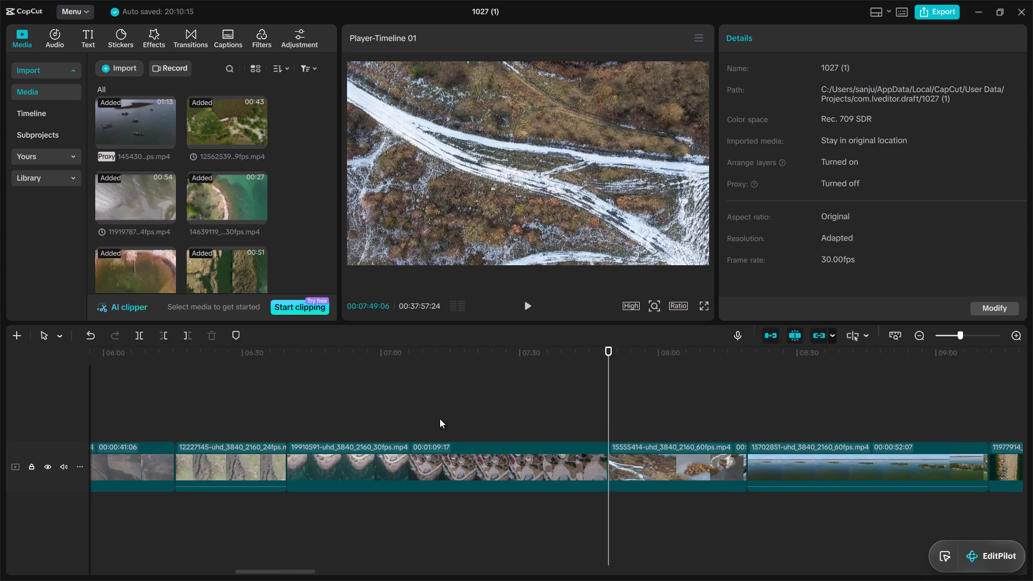
Trim the 15555414 clip by cutting its beginning at 00:07:52:21 and its end at 00:08:11:27.
{"action": "left_click", "coordinate": [622, 426]}
{"action": "left_click_drag", "start_coordinate": [622, 426], "coordinate": [429, 386]}
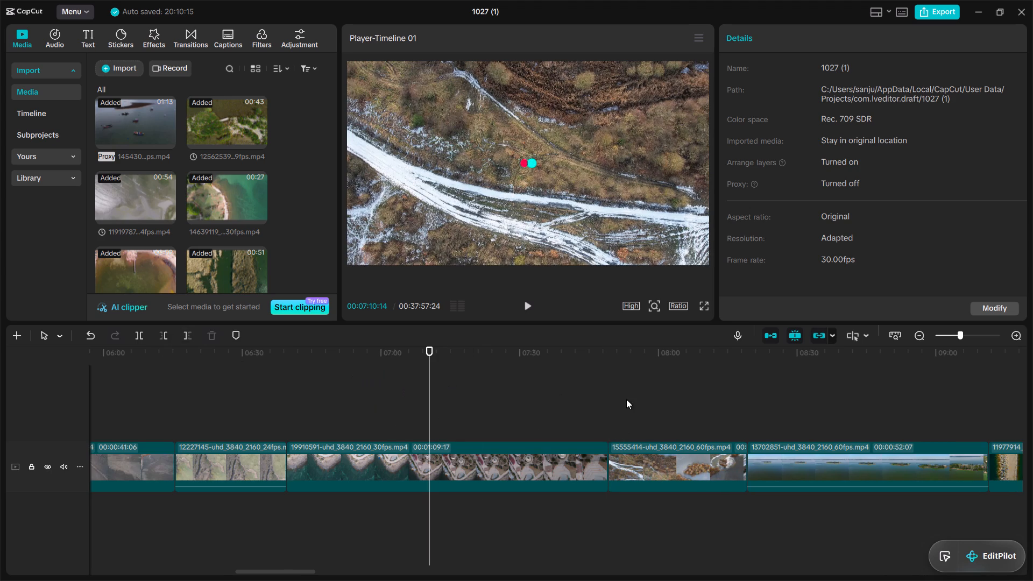
{"action": "left_click", "coordinate": [621, 422]}
{"action": "left_click_drag", "start_coordinate": [621, 422], "coordinate": [355, 374]}
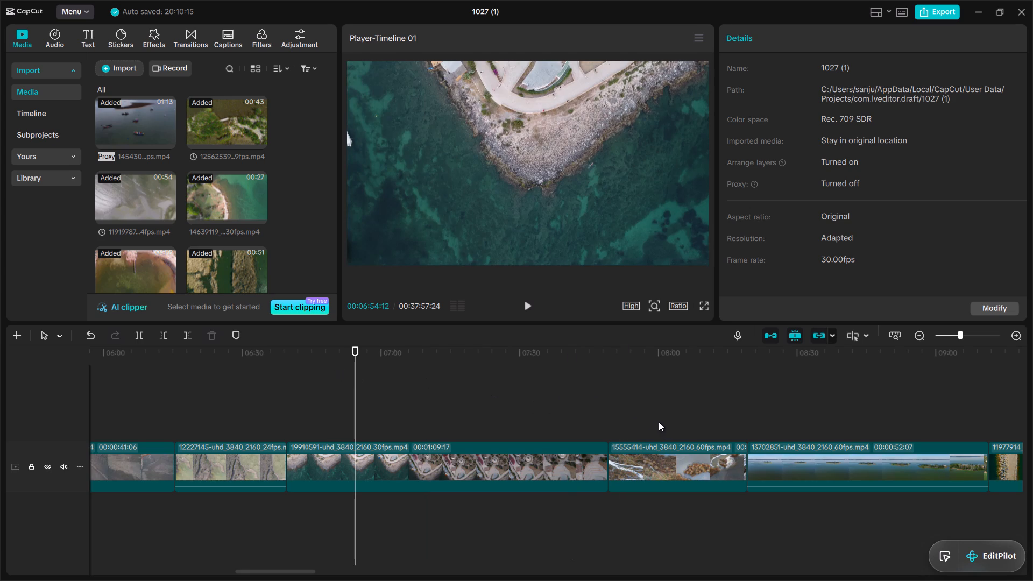
{"action": "double_click", "coordinate": [625, 428]}
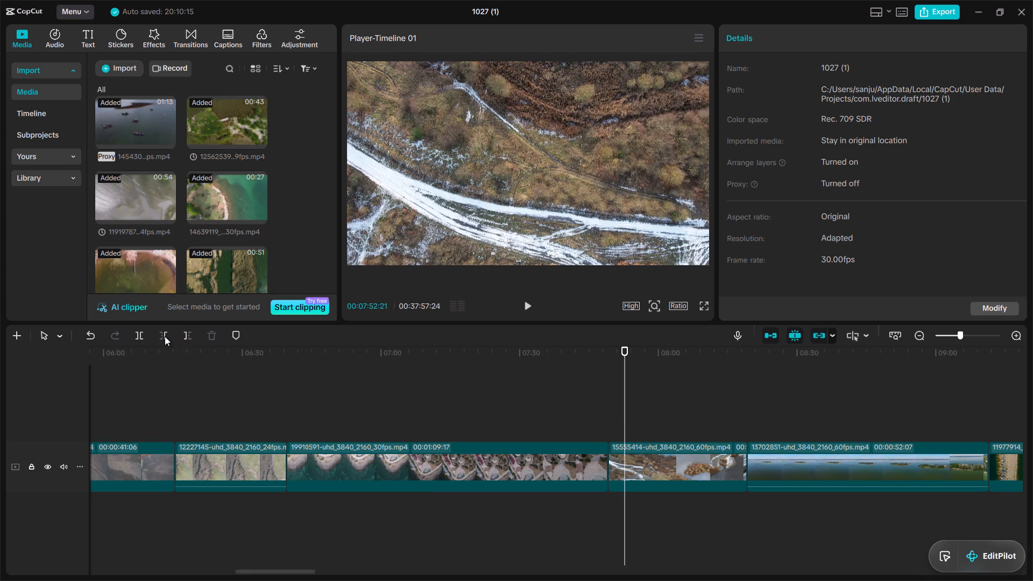
{"action": "left_click", "coordinate": [163, 335]}
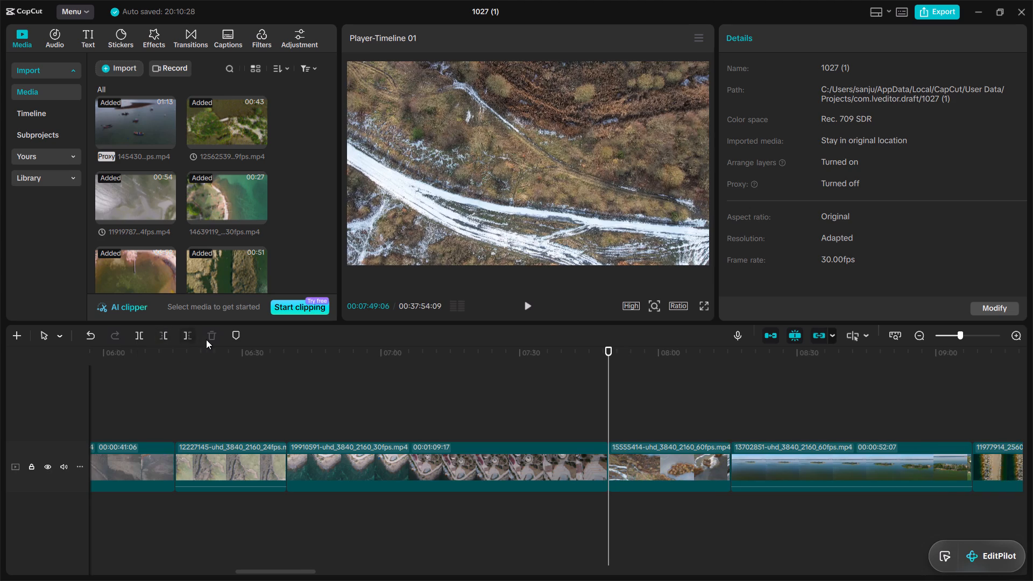
{"action": "left_click", "coordinate": [718, 427]}
{"action": "left_click_drag", "start_coordinate": [718, 427], "coordinate": [450, 387]}
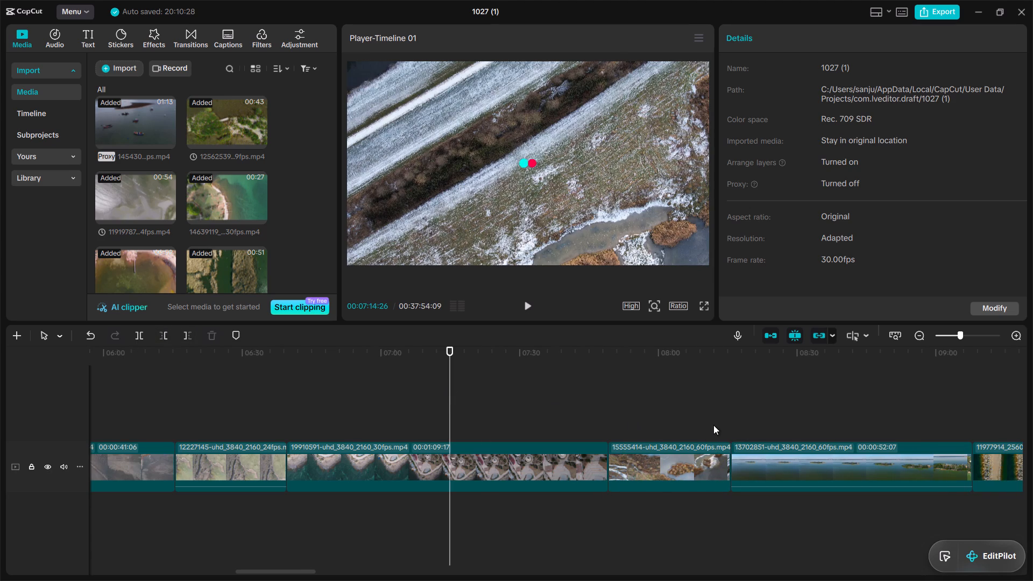
{"action": "double_click", "coordinate": [713, 425]}
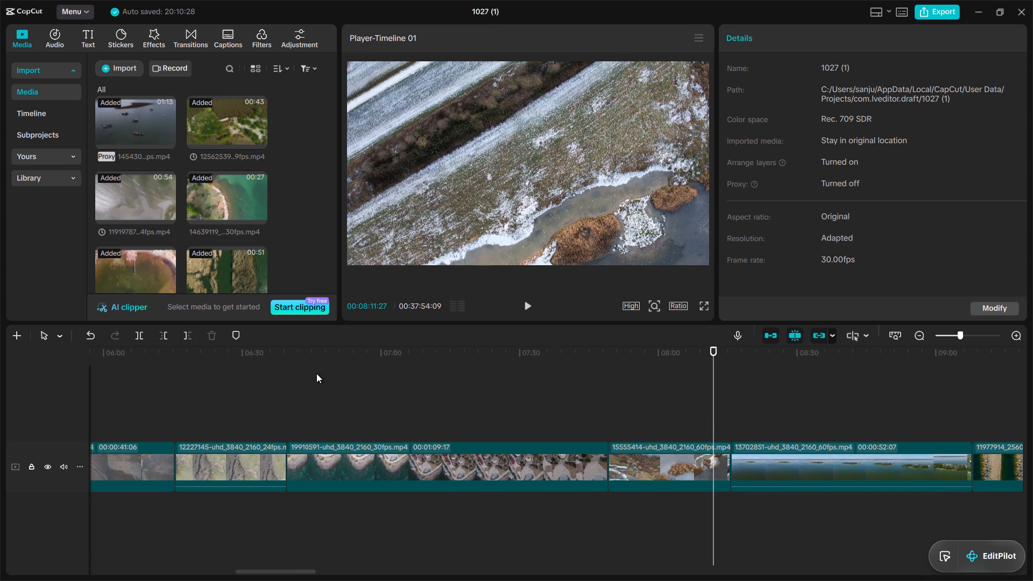
{"action": "left_click", "coordinate": [187, 337]}
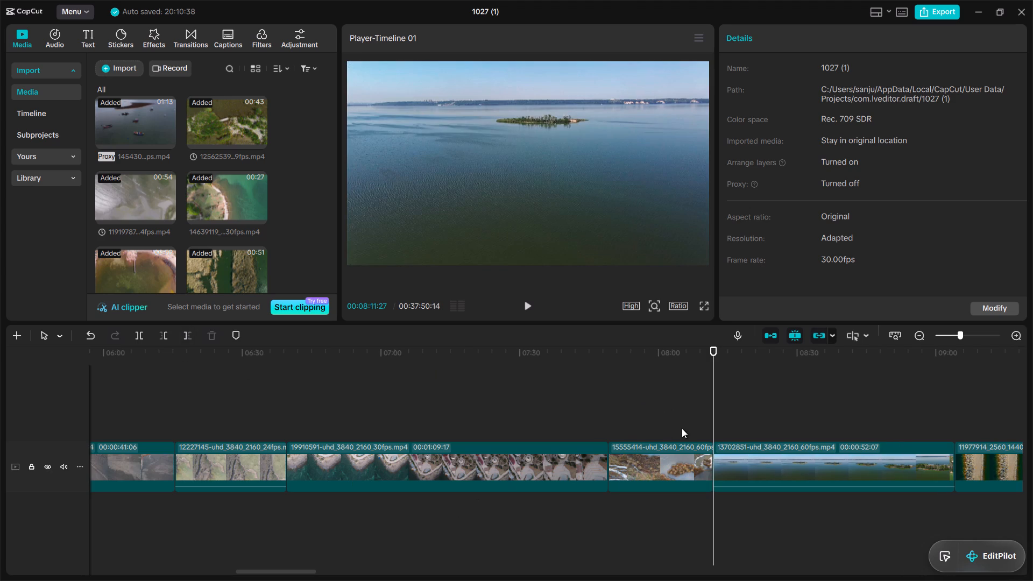
Trim the 13702851 clip by cutting its beginning at 00:08:15:08 and its end at 00:08:54:22.
{"action": "left_click", "coordinate": [729, 431]}
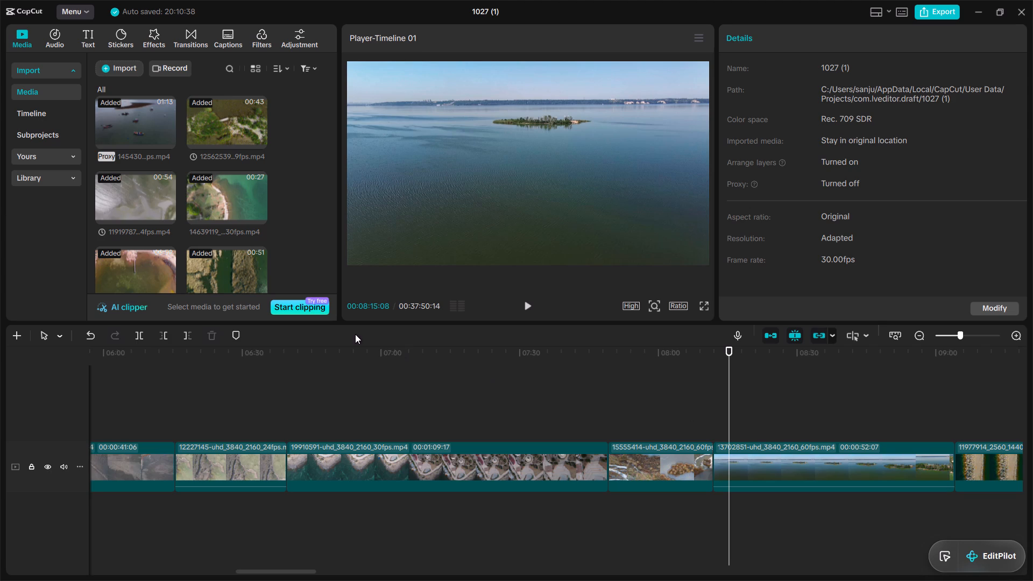
{"action": "left_click", "coordinate": [164, 332]}
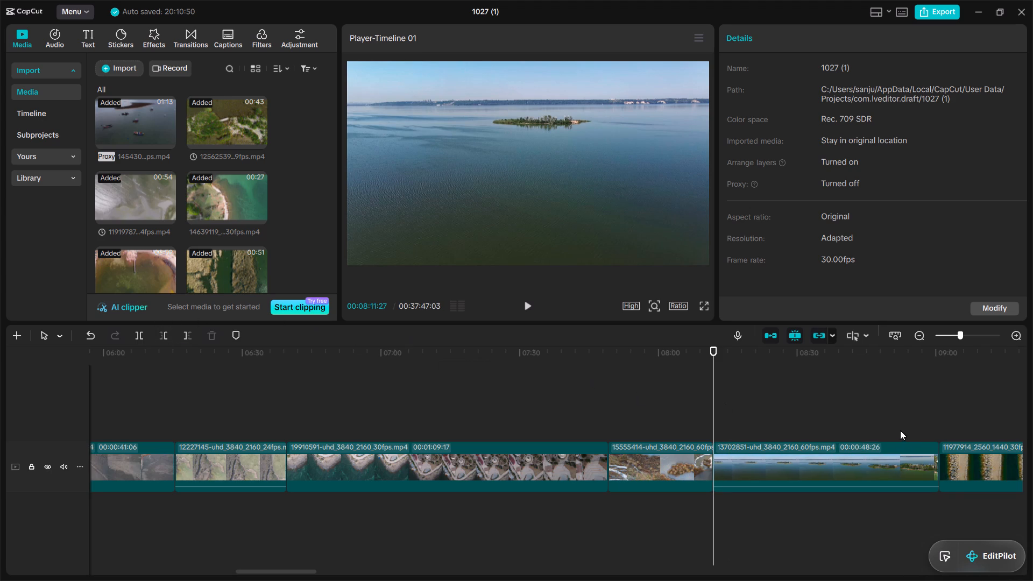
{"action": "double_click", "coordinate": [911, 428]}
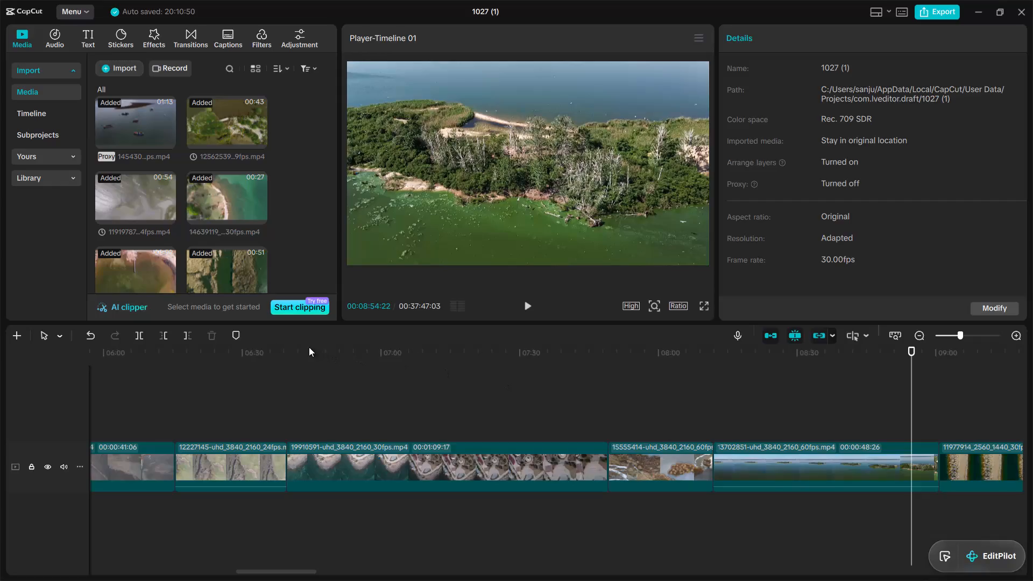
{"action": "left_click", "coordinate": [190, 337]}
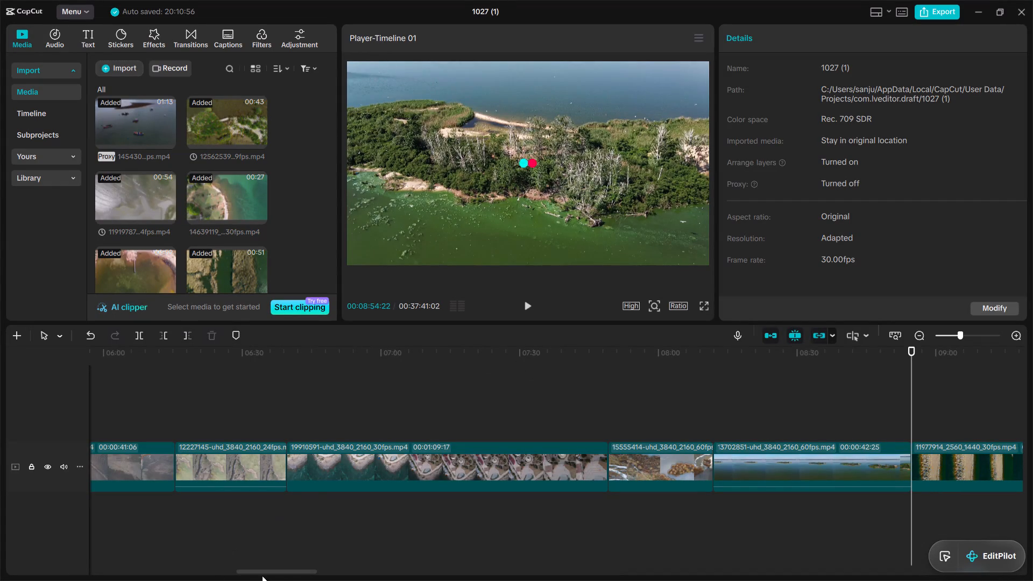
Trim the 11977914 clip by cutting its beginning at 00:08:59:09 and its end at 00:09:23:14.
{"action": "left_click_drag", "start_coordinate": [279, 570], "coordinate": [303, 569]}
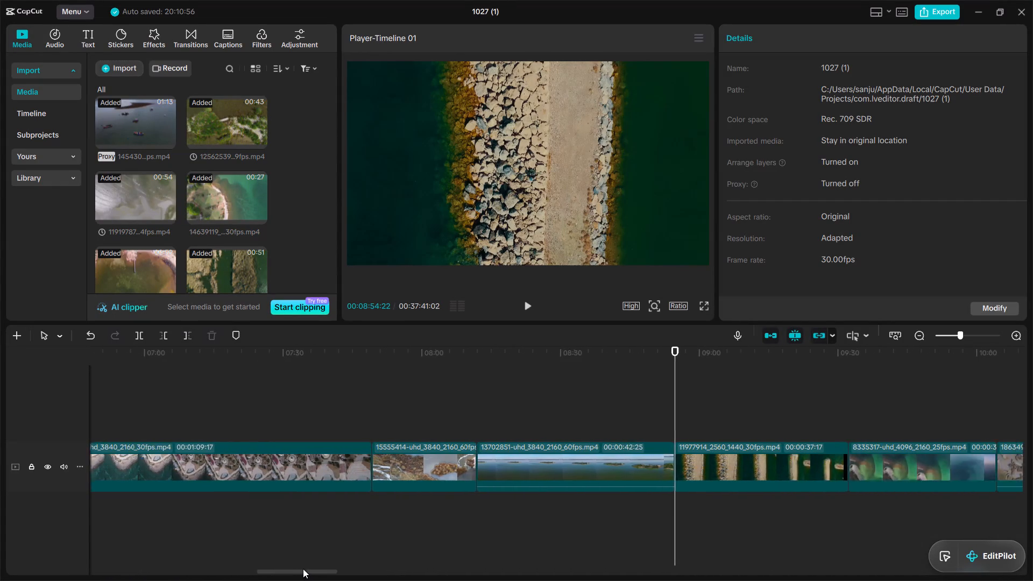
{"action": "left_click_drag", "start_coordinate": [303, 569], "coordinate": [341, 567]}
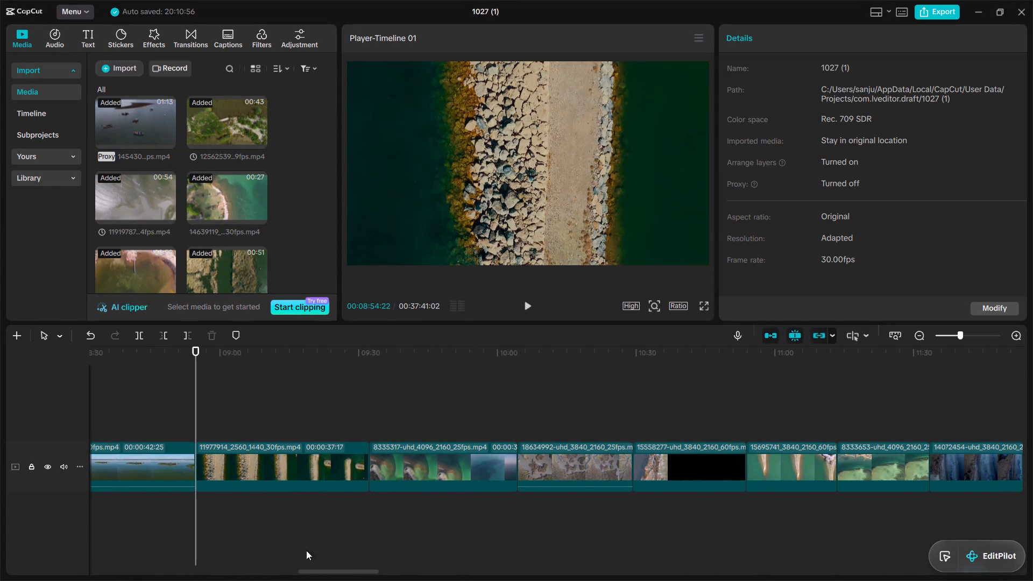
{"action": "double_click", "coordinate": [217, 429]}
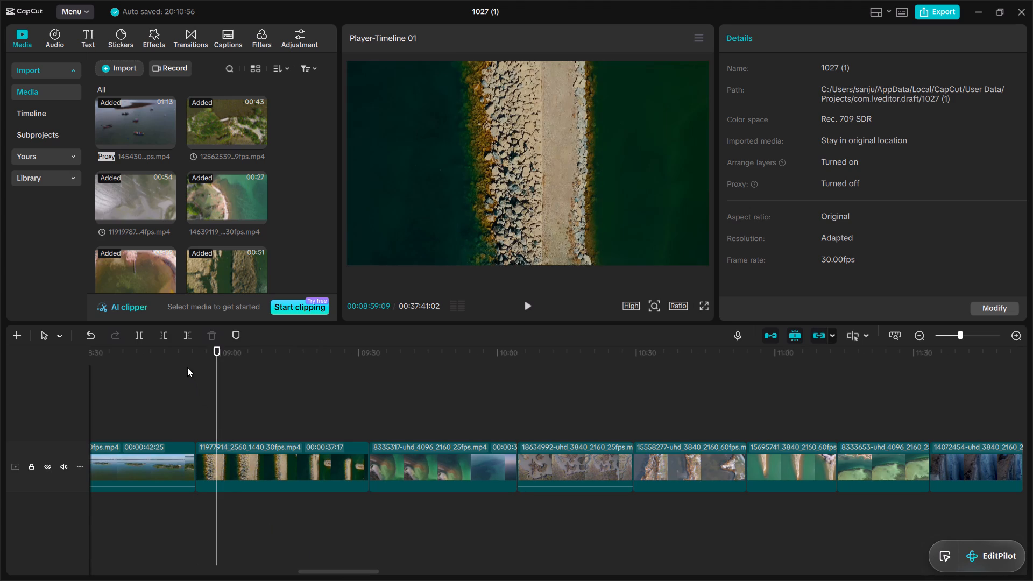
{"action": "left_click", "coordinate": [165, 334]}
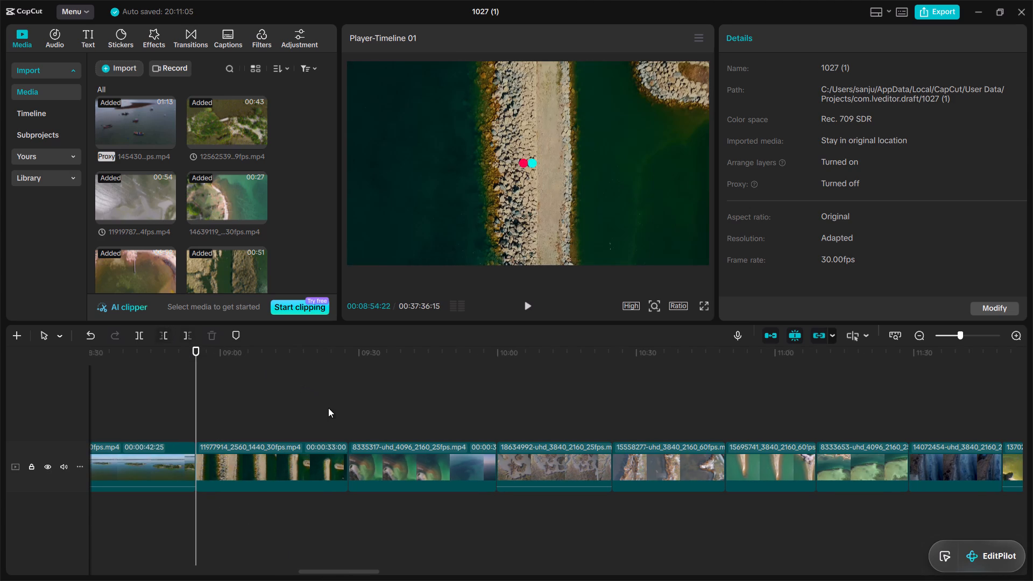
{"action": "left_click", "coordinate": [331, 413]}
{"action": "left_click_drag", "start_coordinate": [331, 413], "coordinate": [195, 338]}
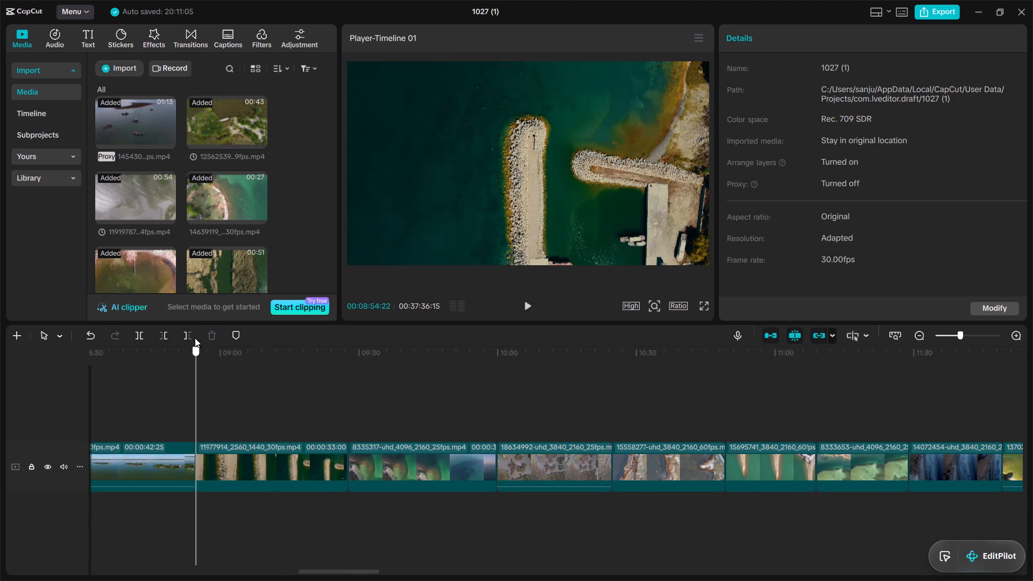
{"action": "left_click_drag", "start_coordinate": [195, 338], "coordinate": [329, 427]}
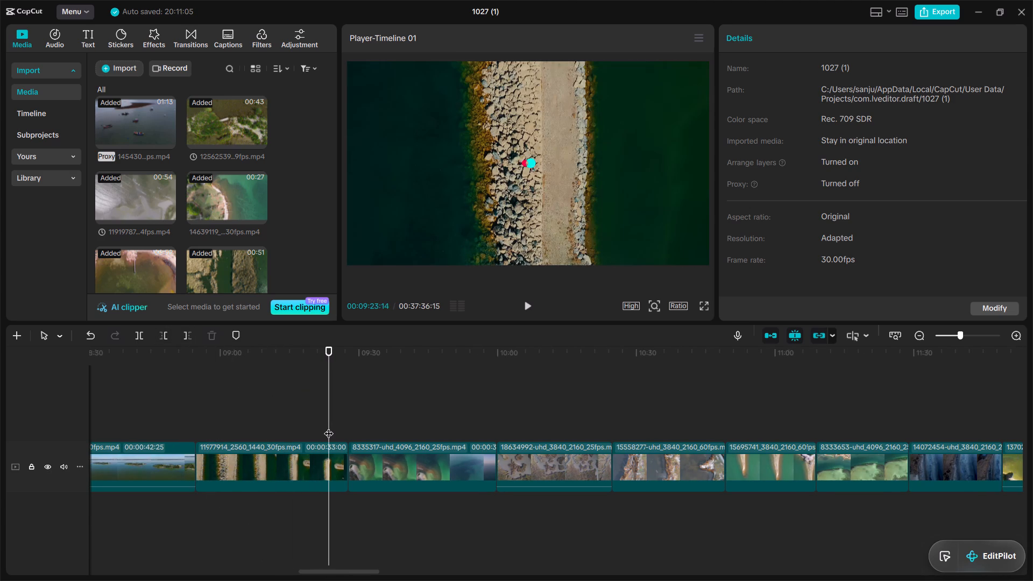
{"action": "left_click", "coordinate": [185, 336]}
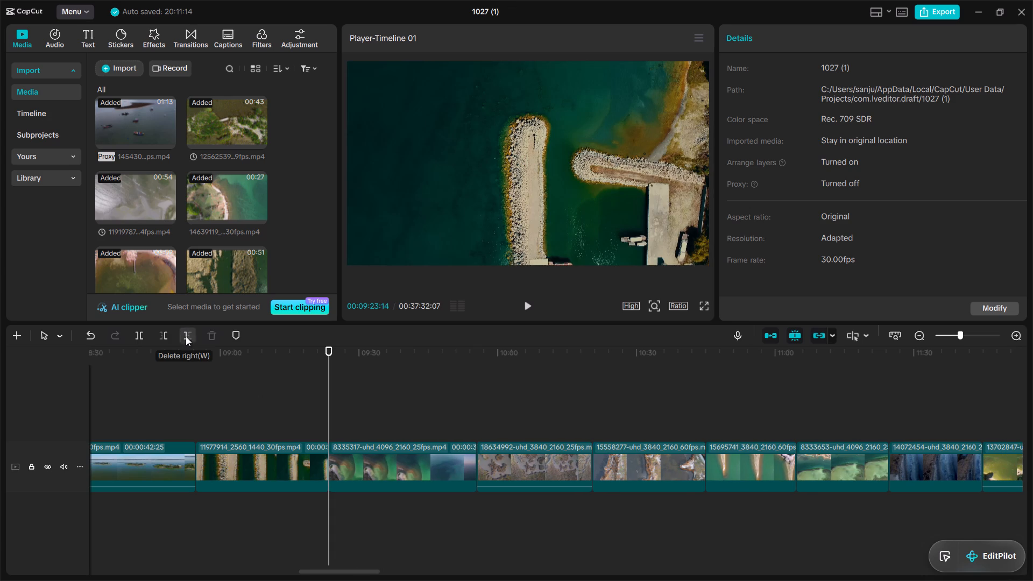
Trim the 8335317 clip by cutting its beginning at 00:09:26:15 and its end at 00:09:48:11.
{"action": "double_click", "coordinate": [343, 419]}
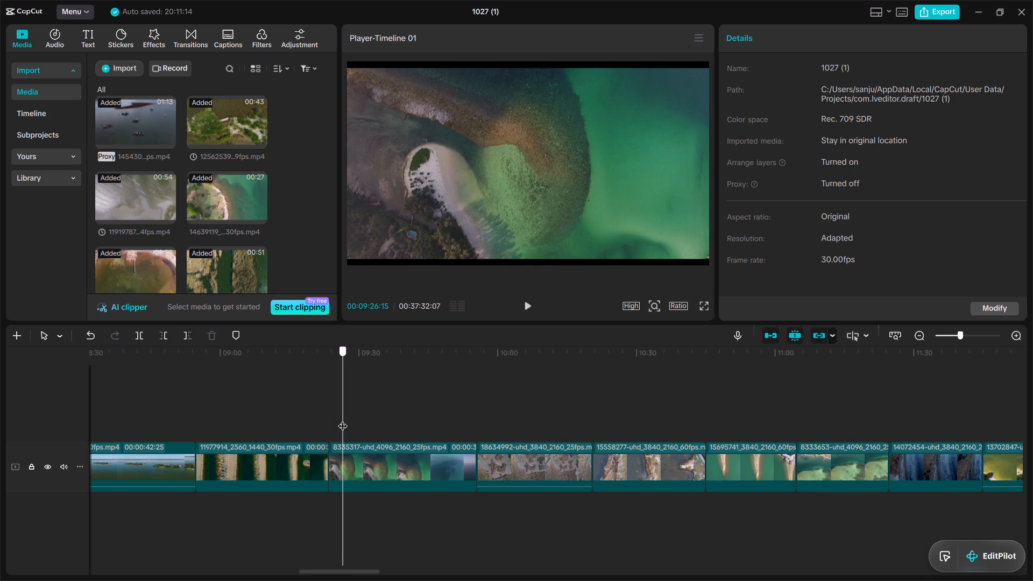
{"action": "left_click", "coordinate": [165, 332]}
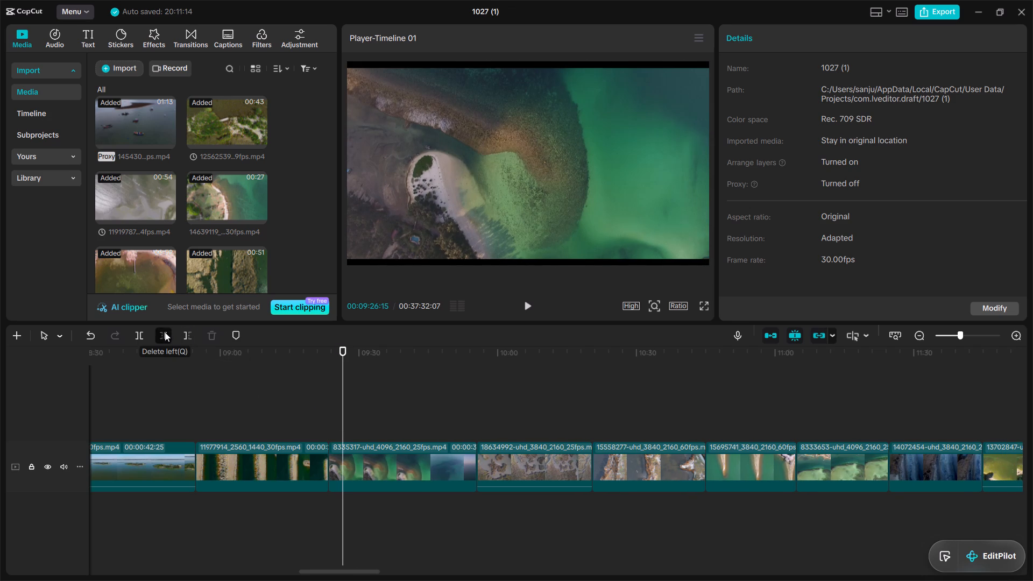
{"action": "double_click", "coordinate": [444, 425]}
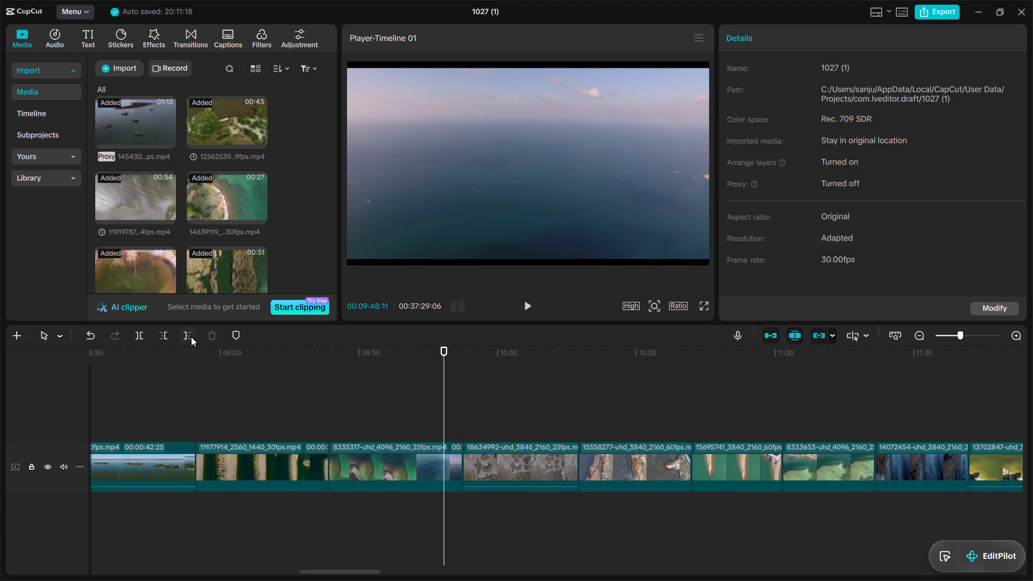
{"action": "left_click", "coordinate": [190, 336]}
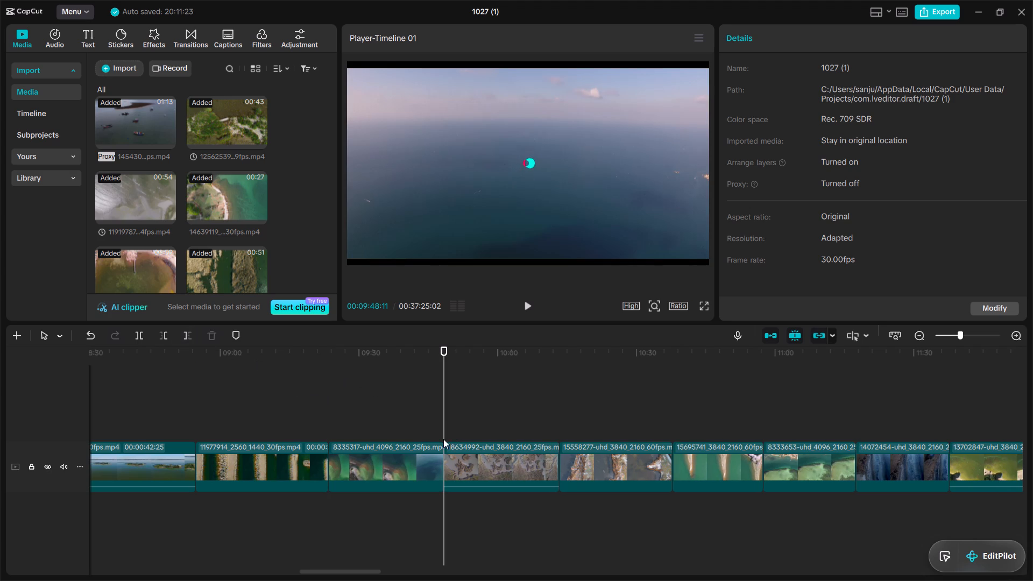
Trim the 18634992 clip by cutting its beginning at 00:09:51:08 and its end at 00:10:07:13.
{"action": "double_click", "coordinate": [457, 427]}
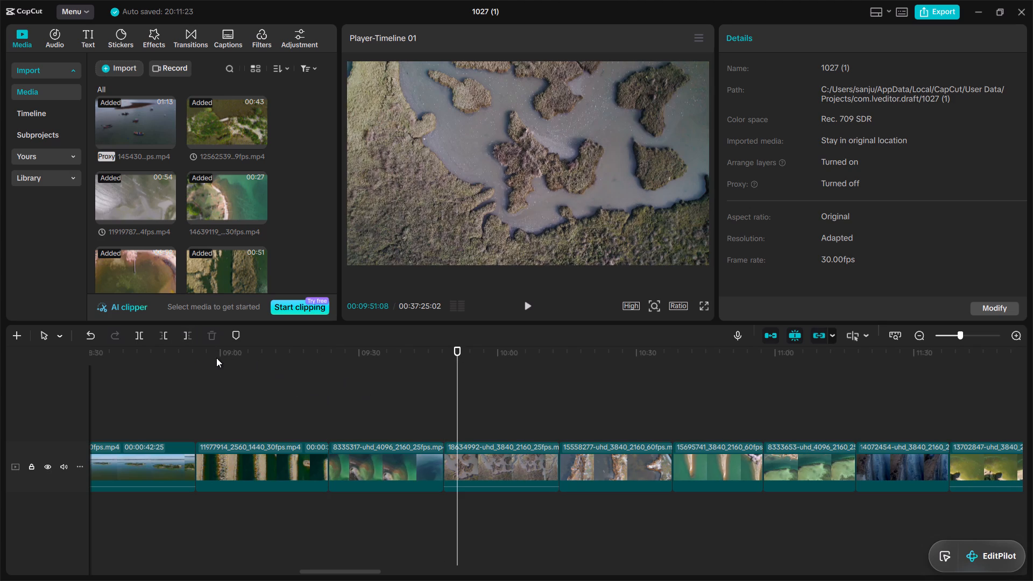
{"action": "left_click", "coordinate": [166, 336]}
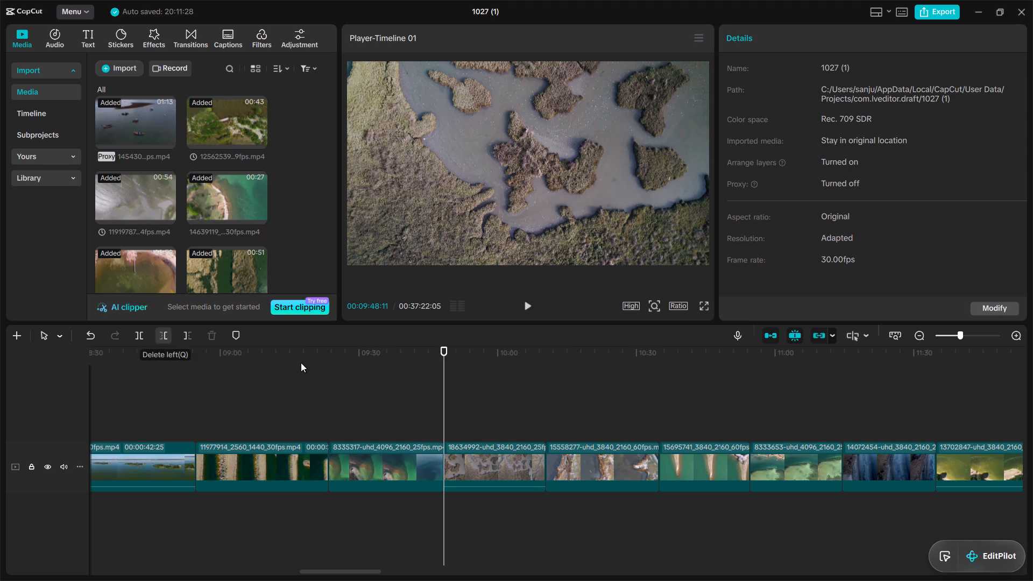
{"action": "left_click", "coordinate": [534, 428]}
{"action": "left_click_drag", "start_coordinate": [534, 428], "coordinate": [341, 374]}
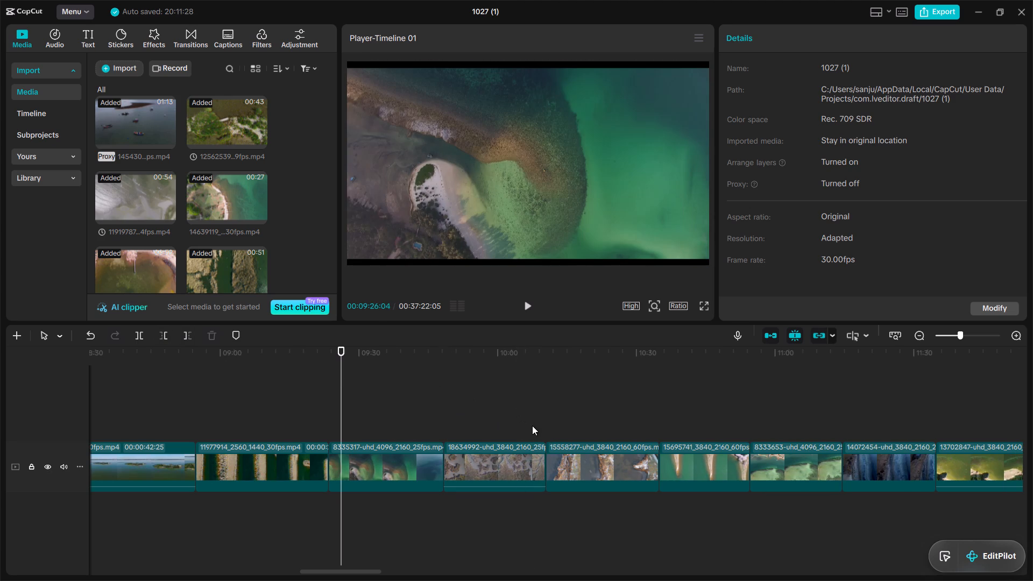
{"action": "double_click", "coordinate": [532, 426]}
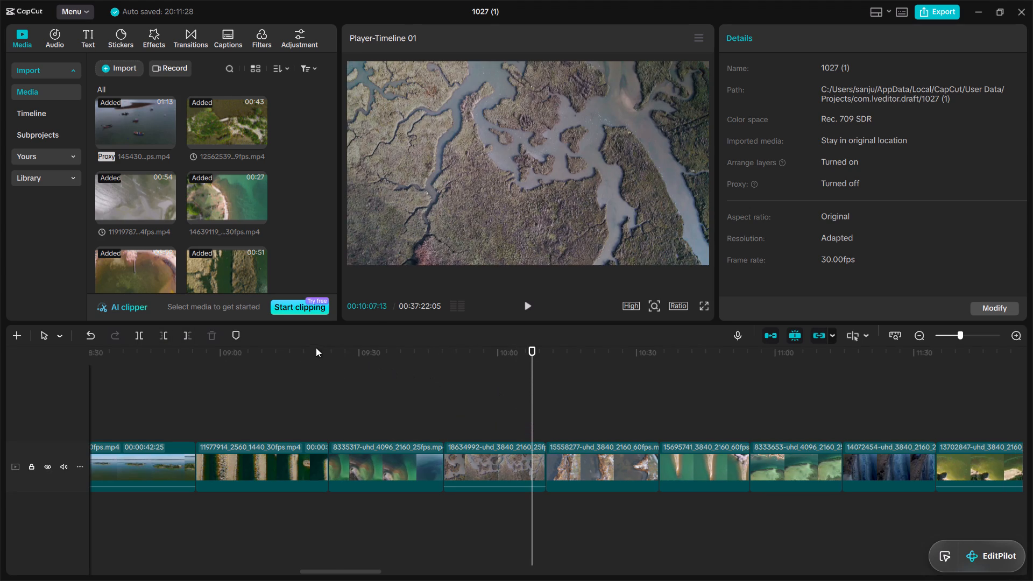
{"action": "left_click", "coordinate": [188, 334]}
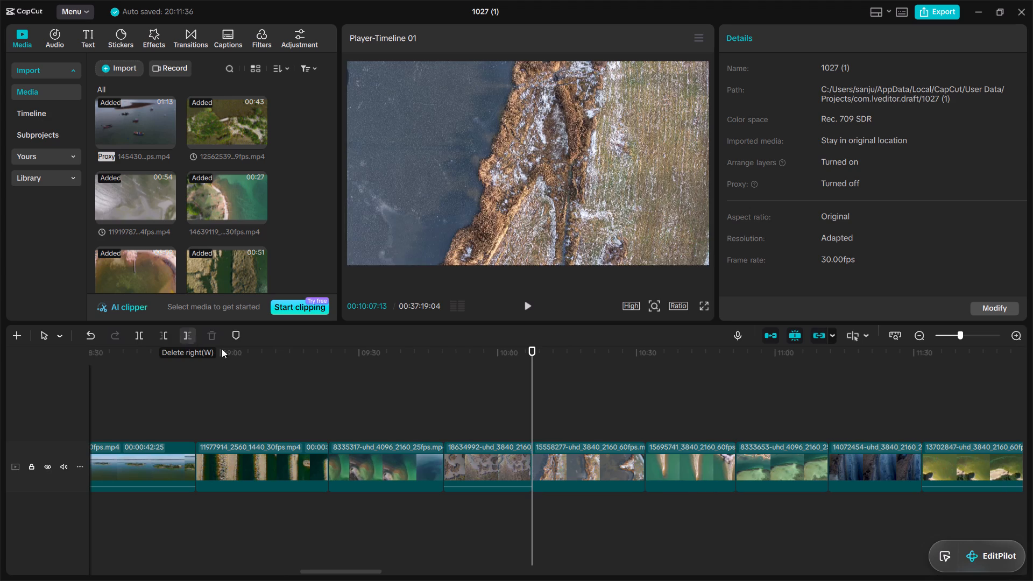
Trim the 15558277 clip by cutting its beginning at 00:10:10:18 and its end at 00:10:25:15.
{"action": "double_click", "coordinate": [547, 427]}
{"action": "left_click", "coordinate": [165, 335]}
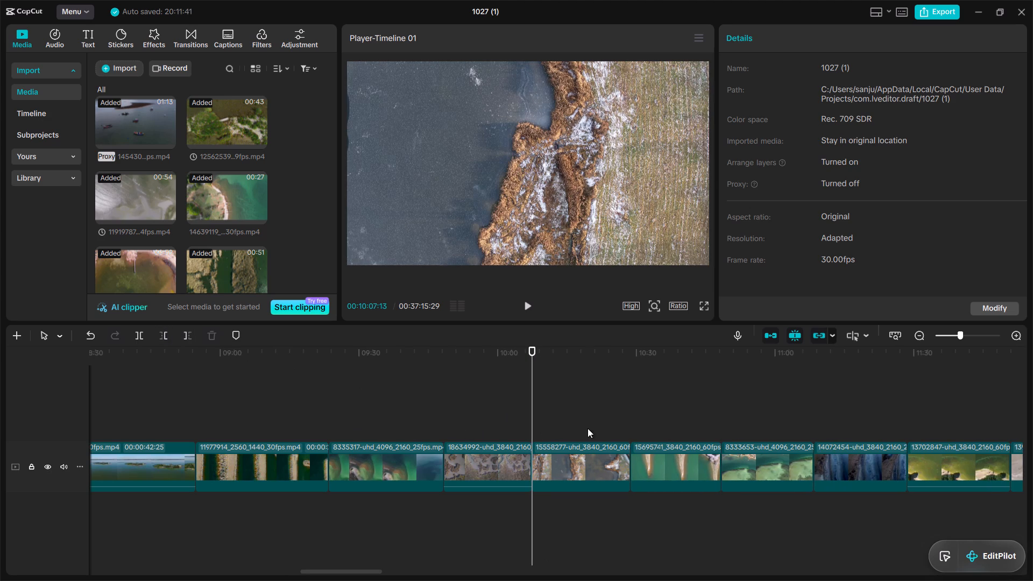
{"action": "double_click", "coordinate": [615, 429]}
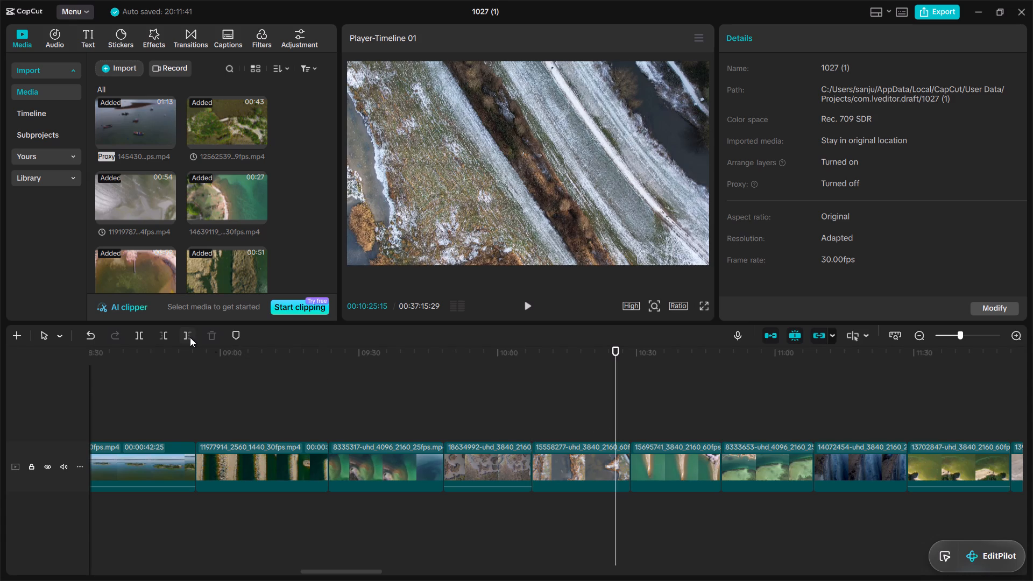
{"action": "left_click", "coordinate": [190, 337]}
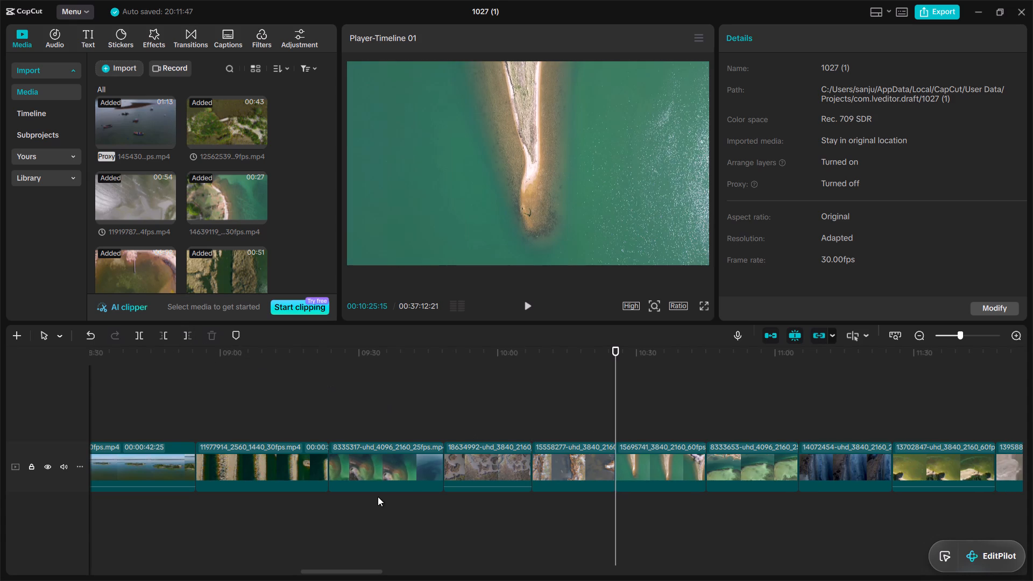
Trim the 15695741 clip by cutting its beginning at 00:10:29:03 and its end at 00:10:39:06.
{"action": "left_click", "coordinate": [355, 568]}
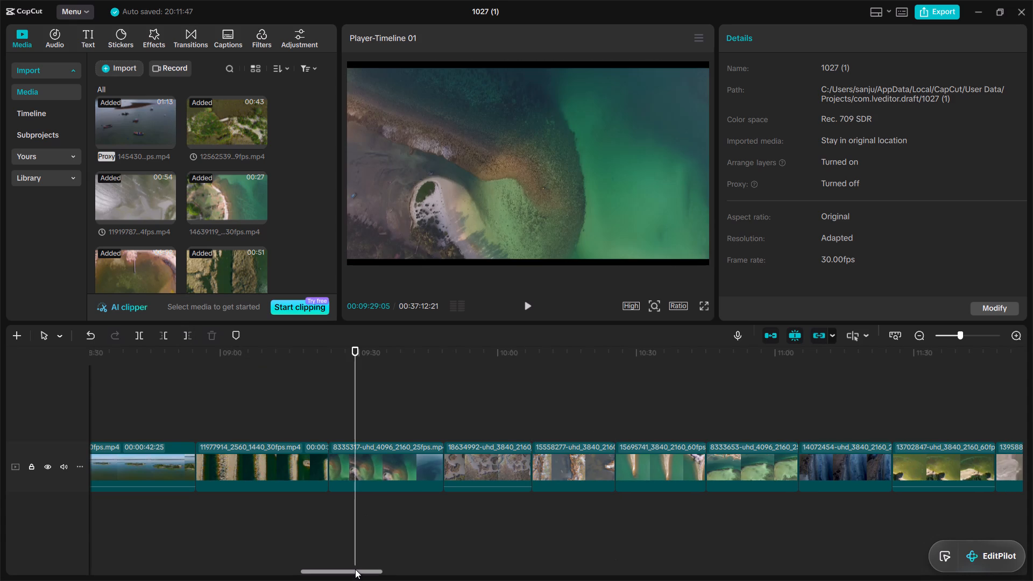
{"action": "left_click_drag", "start_coordinate": [355, 569], "coordinate": [377, 569]}
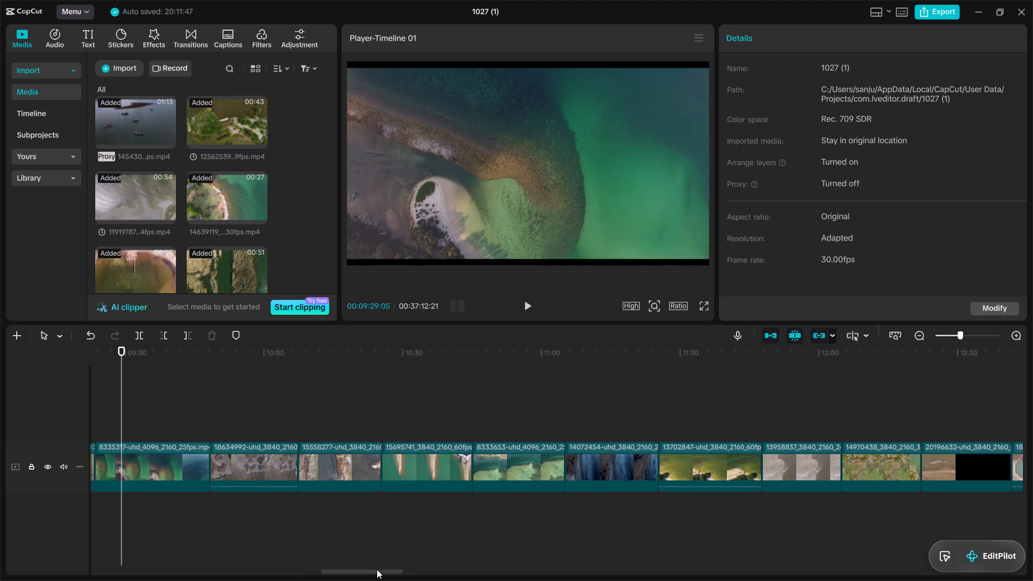
{"action": "left_click_drag", "start_coordinate": [377, 569], "coordinate": [391, 569]}
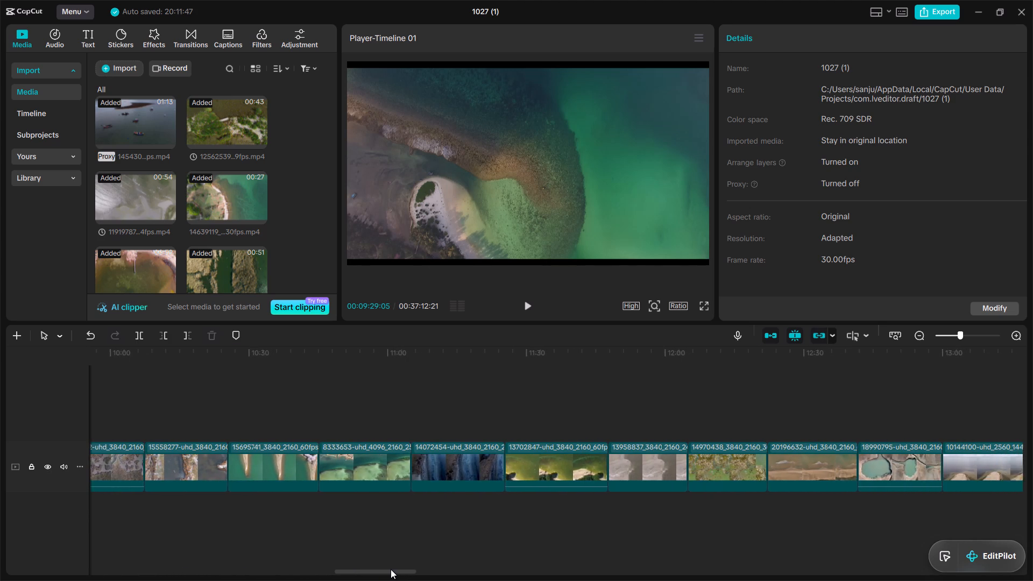
{"action": "left_click_drag", "start_coordinate": [391, 569], "coordinate": [393, 570]}
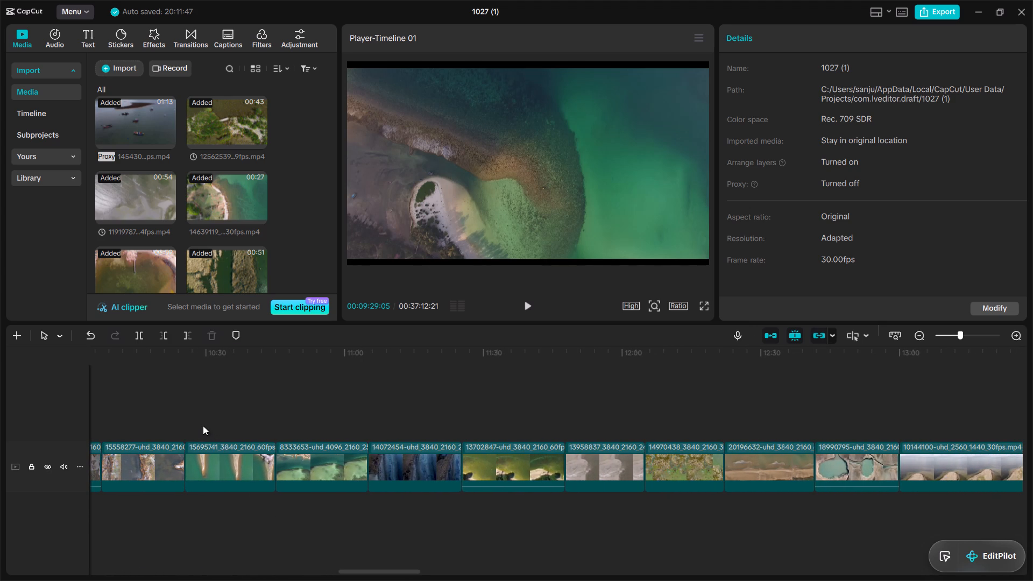
{"action": "double_click", "coordinate": [202, 427]}
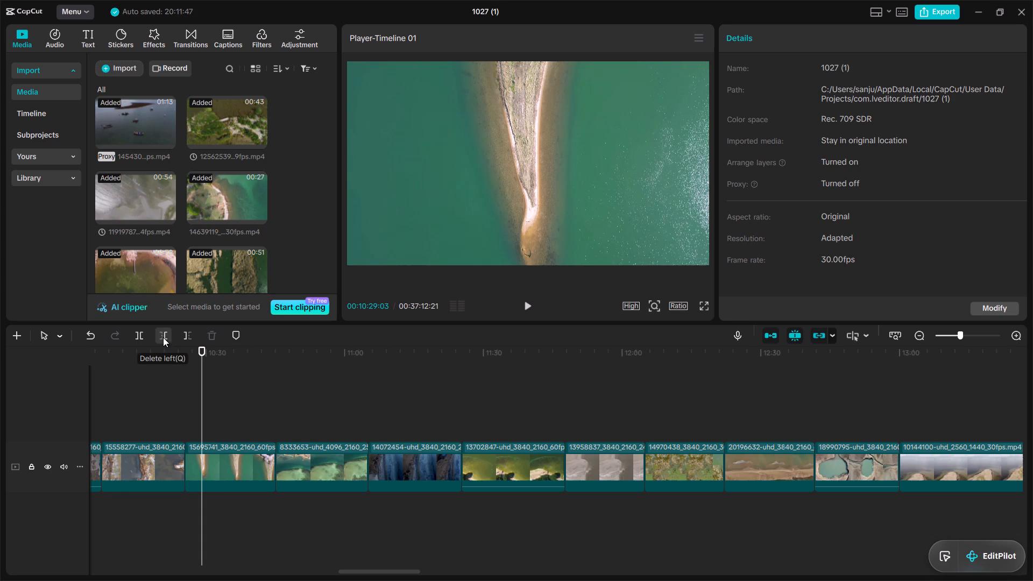
{"action": "left_click", "coordinate": [163, 337]}
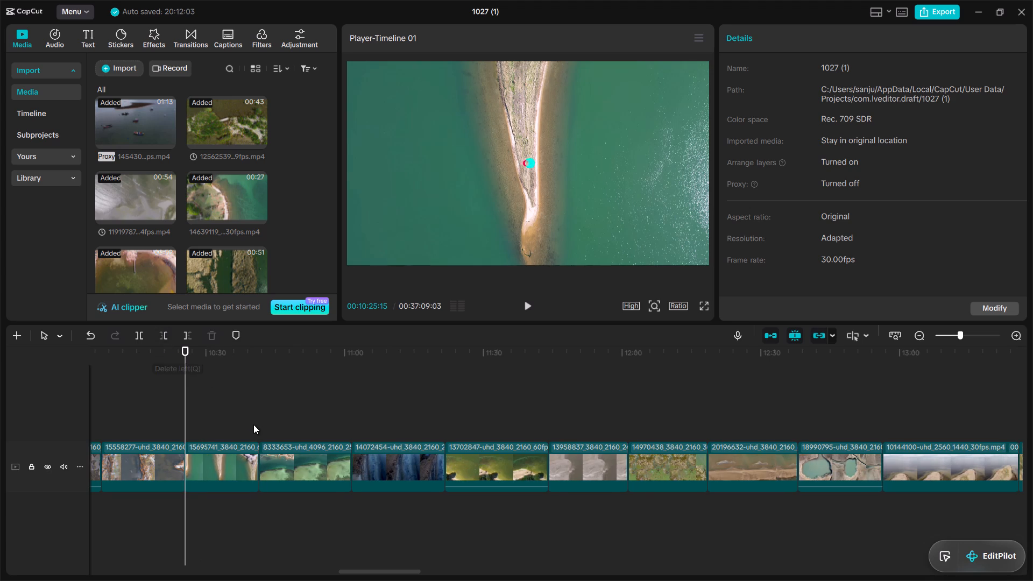
{"action": "double_click", "coordinate": [249, 427]}
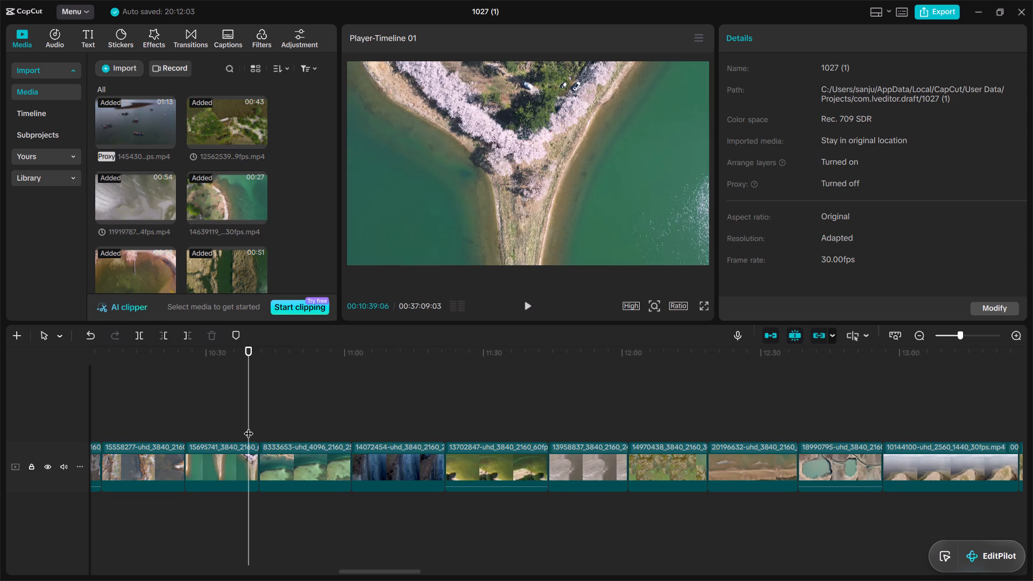
{"action": "left_click", "coordinate": [183, 332]}
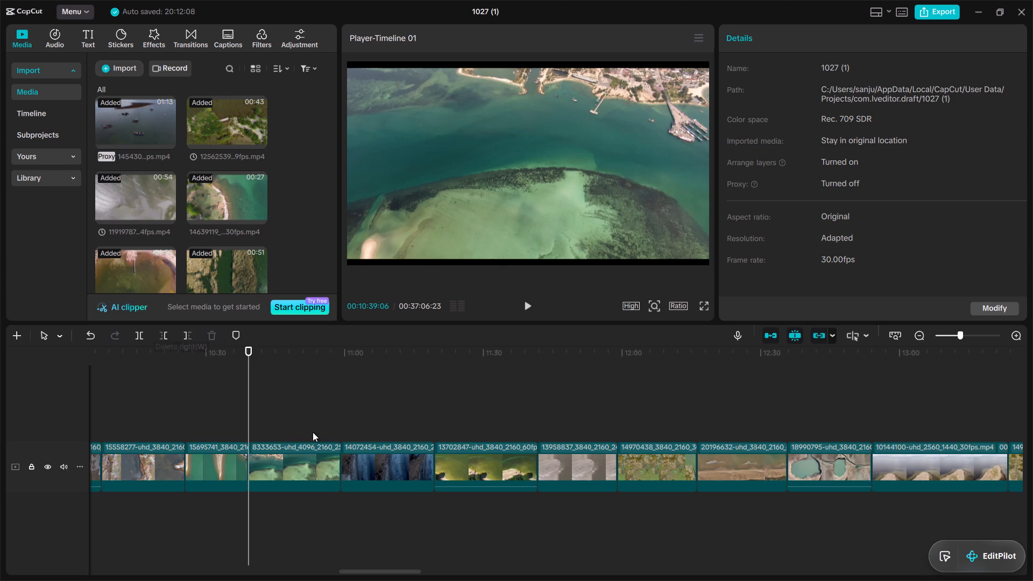
Trim the 8333653 clip by cutting only its end at 00:10:56:27.
{"action": "left_click", "coordinate": [331, 432]}
{"action": "left_click_drag", "start_coordinate": [331, 432], "coordinate": [330, 422]}
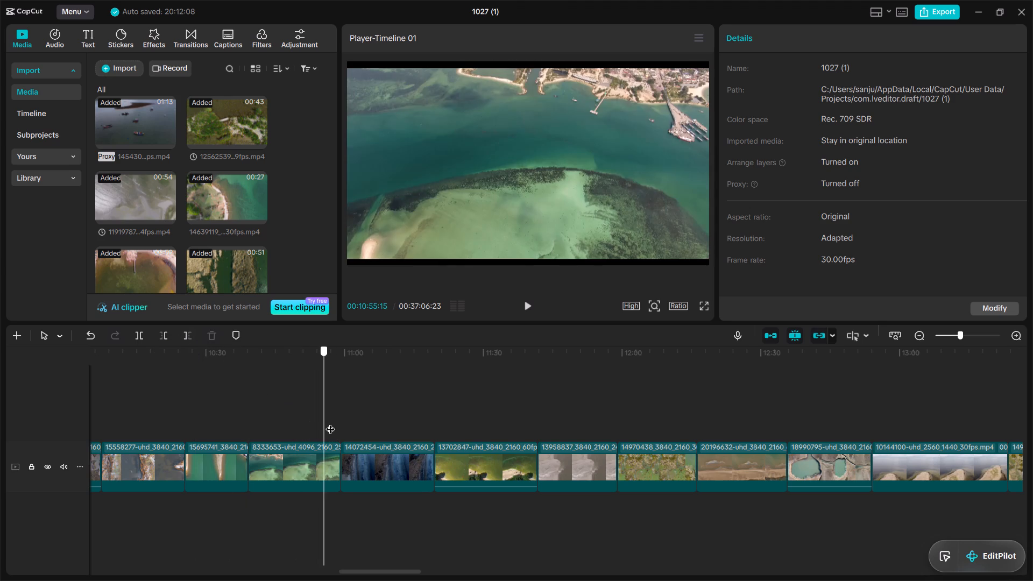
{"action": "left_click_drag", "start_coordinate": [330, 422], "coordinate": [330, 422]}
{"action": "left_click", "coordinate": [330, 422]}
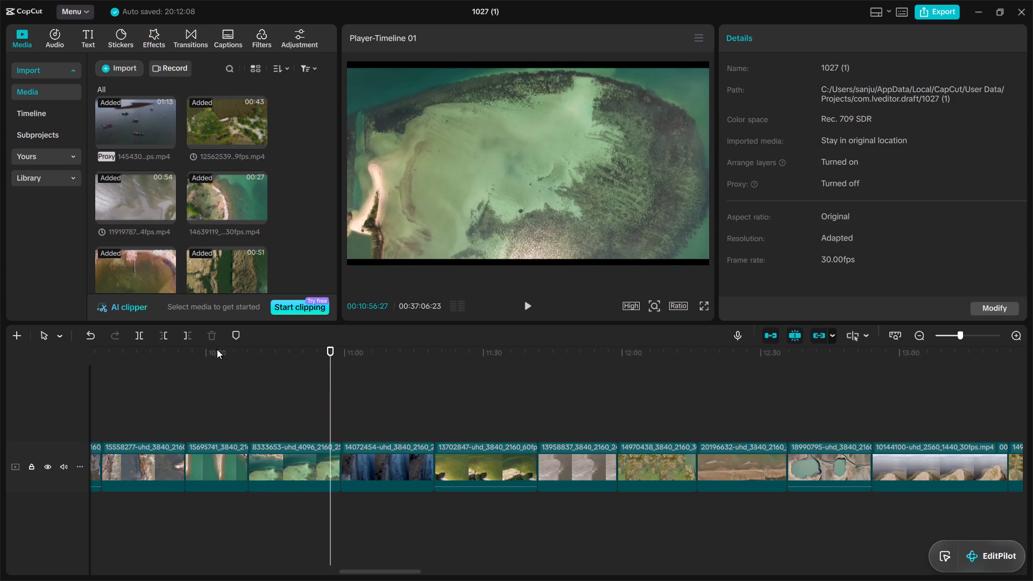
{"action": "left_click", "coordinate": [189, 336]}
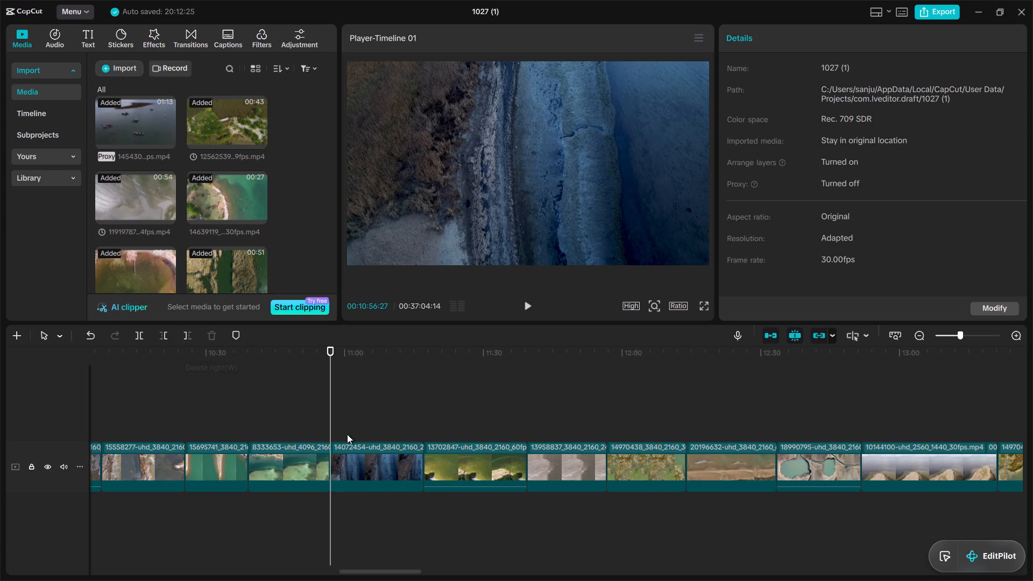
Trim the 14072454 clip by cutting its beginning at 00:10:58:26 and its end at 00:11:12:08.
{"action": "double_click", "coordinate": [339, 431]}
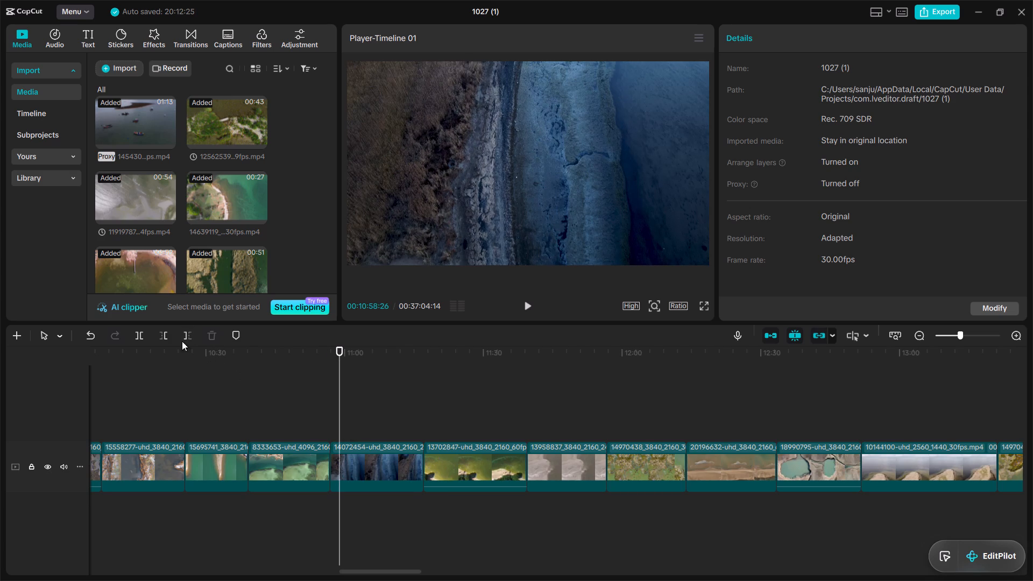
{"action": "left_click", "coordinate": [161, 330]}
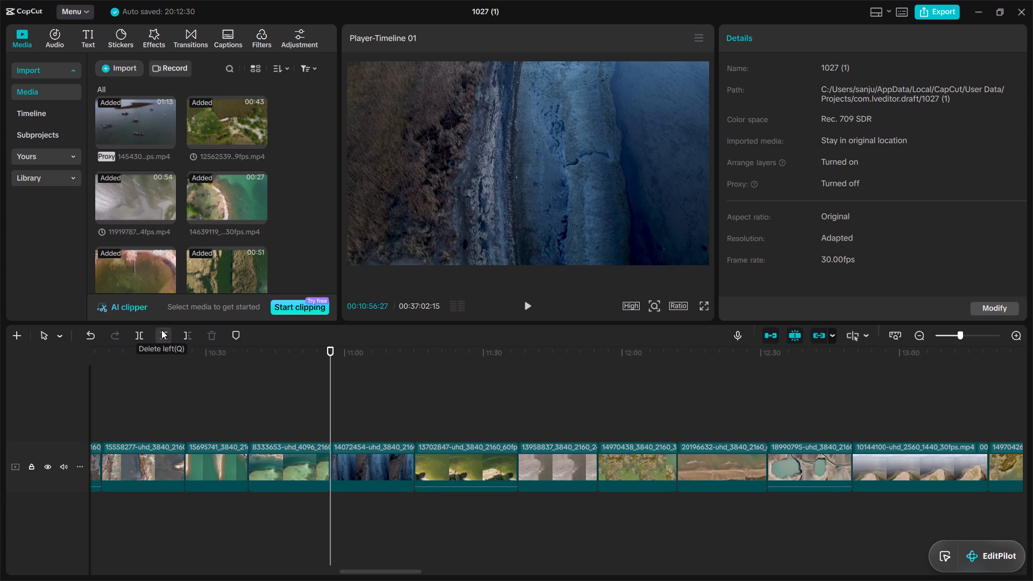
{"action": "double_click", "coordinate": [401, 429]}
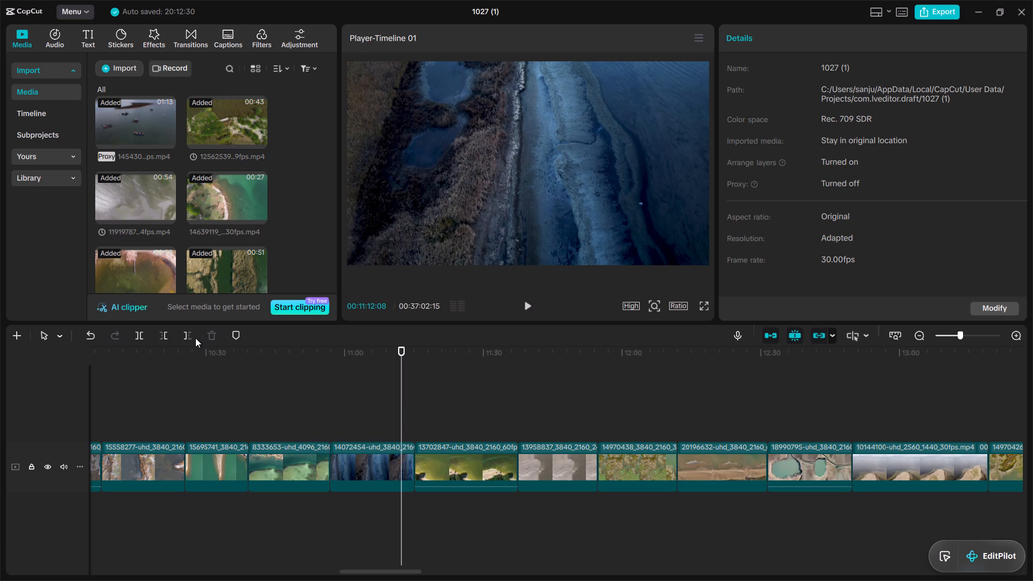
{"action": "left_click", "coordinate": [189, 334]}
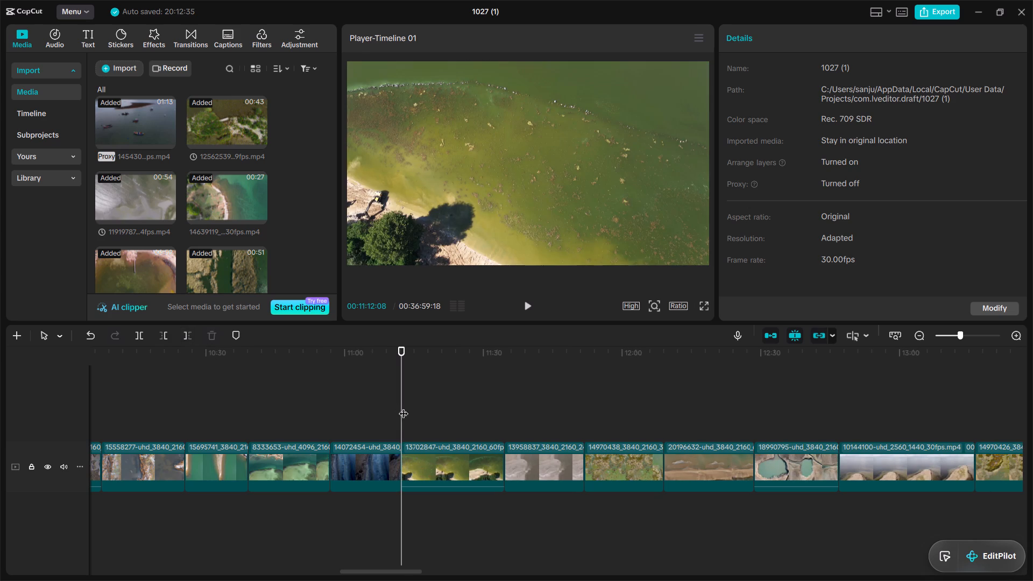
Trim the 13702847 clip by cutting its beginning at 00:11:15:19 and its end at 00:11:28:20.
{"action": "double_click", "coordinate": [417, 424]}
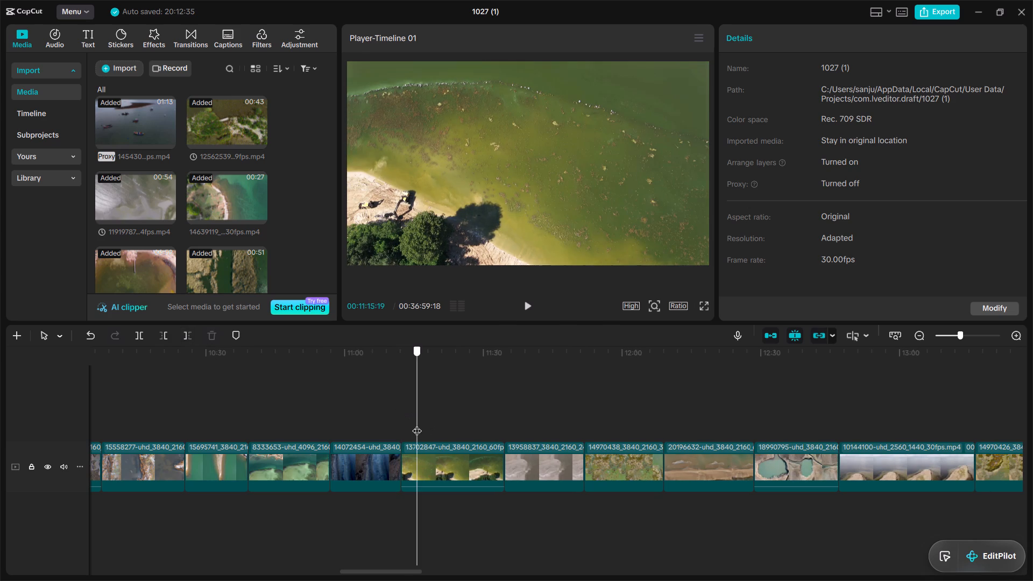
{"action": "left_click", "coordinate": [164, 336]}
{"action": "double_click", "coordinate": [477, 426]}
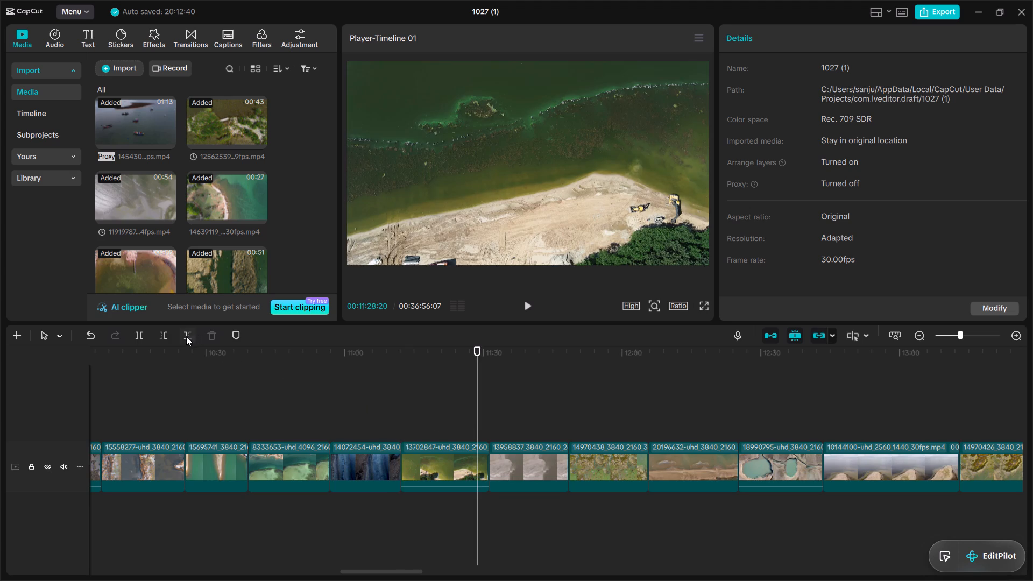
{"action": "left_click", "coordinate": [186, 336]}
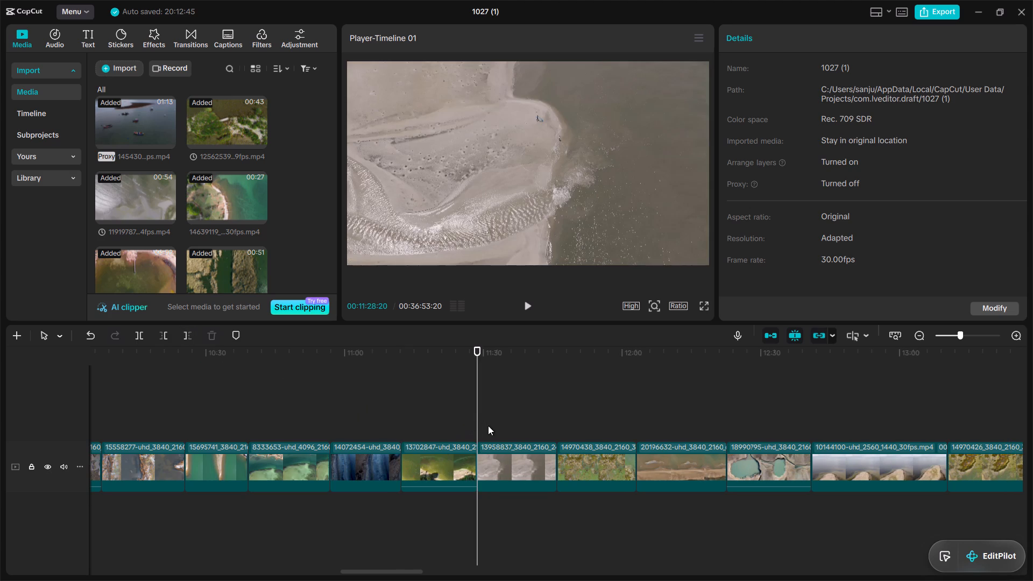
Trim the 13958837 clip by cutting its beginning at 00:11:31:07 and its end at 00:11:40:09.
{"action": "double_click", "coordinate": [489, 427]}
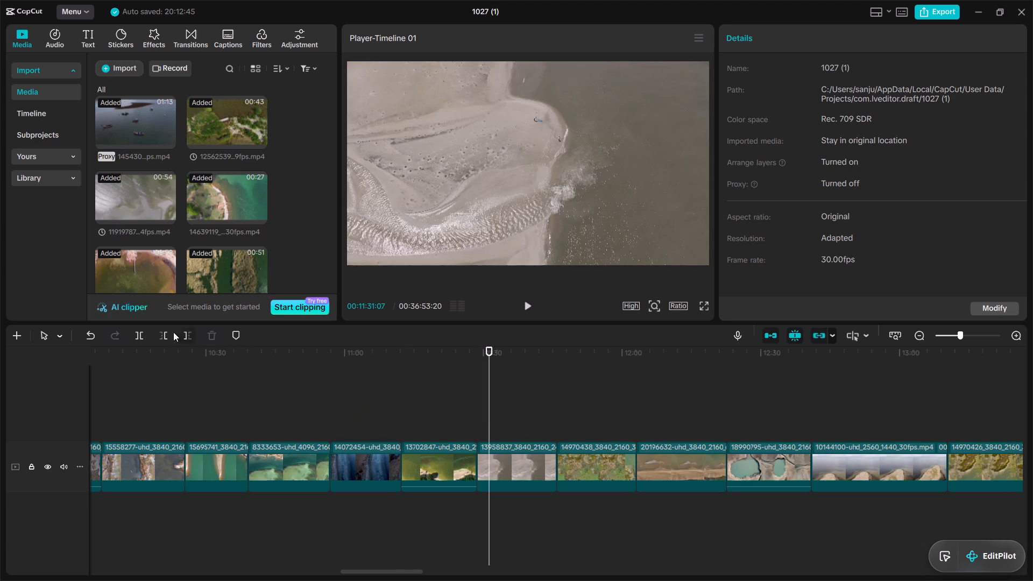
{"action": "left_click", "coordinate": [164, 332]}
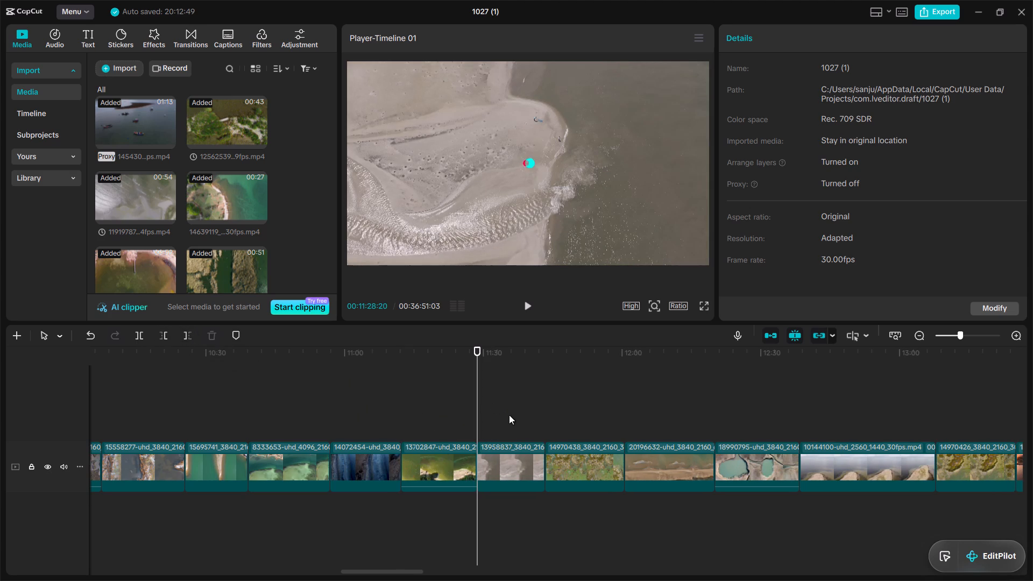
{"action": "double_click", "coordinate": [531, 426]}
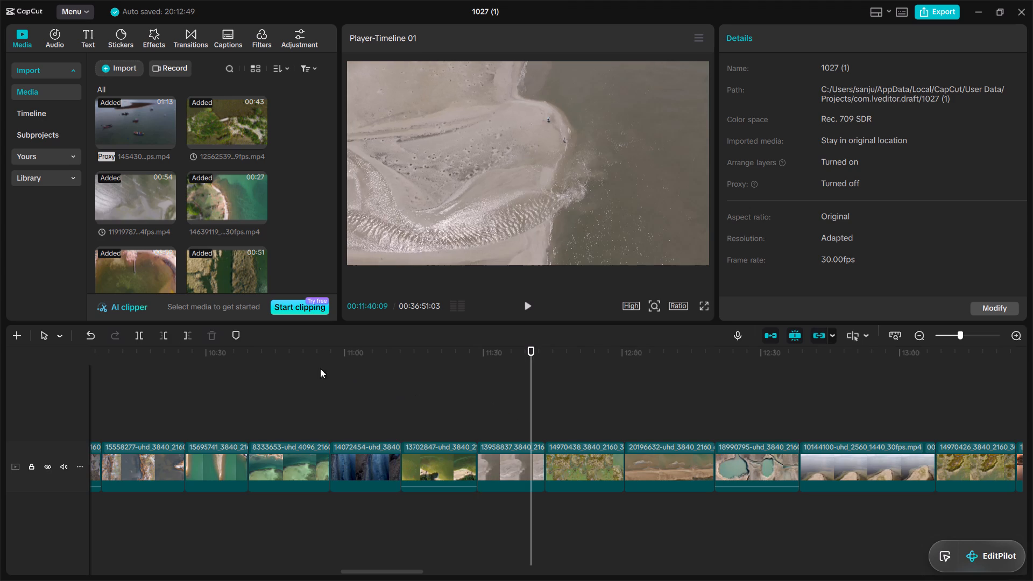
{"action": "left_click", "coordinate": [186, 335]}
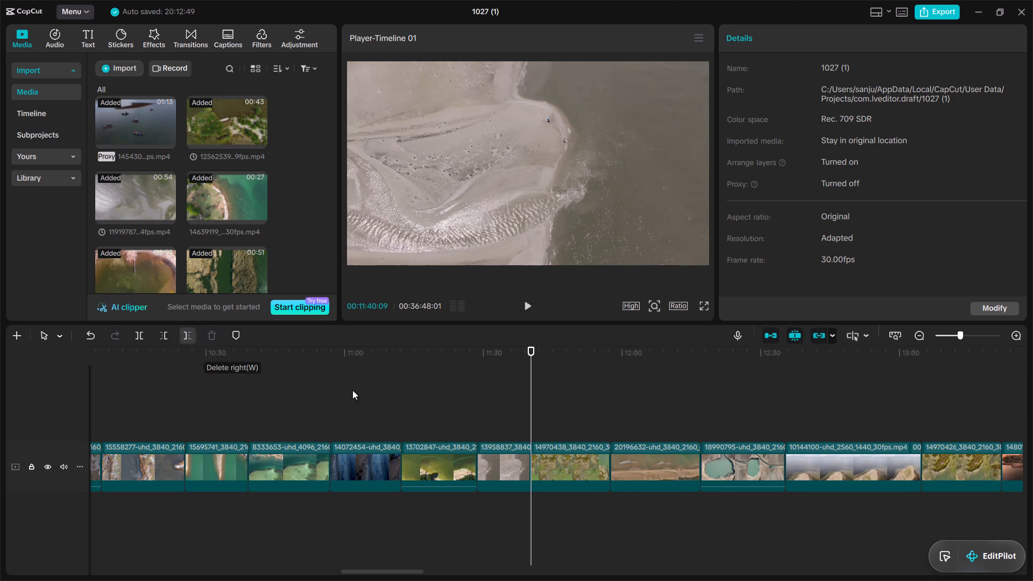
Trim the 14970438 clip by cutting its beginning at 00:11:42:12 and its end at 00:11:53:10.
{"action": "double_click", "coordinate": [541, 430]}
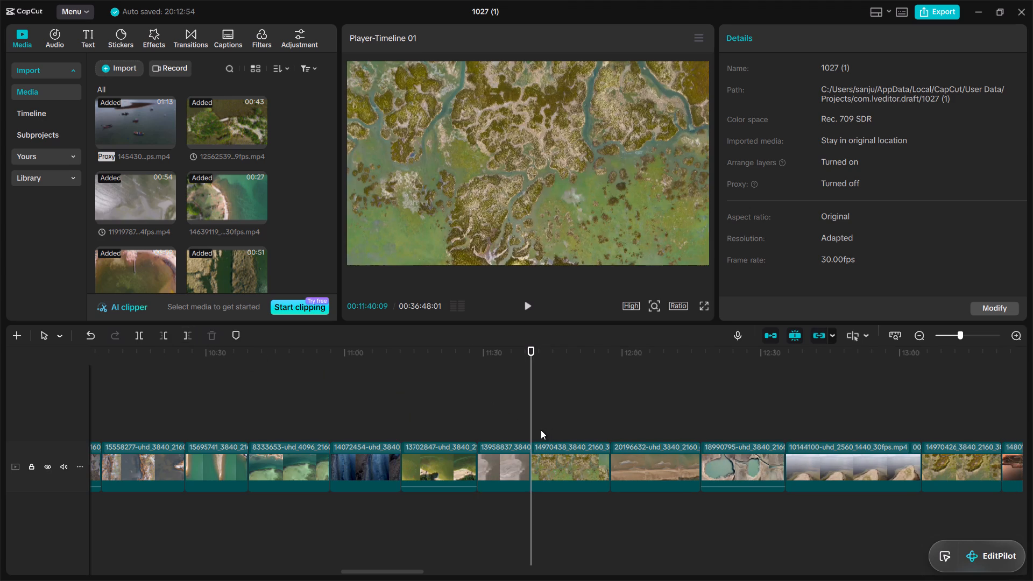
{"action": "left_click", "coordinate": [166, 336]}
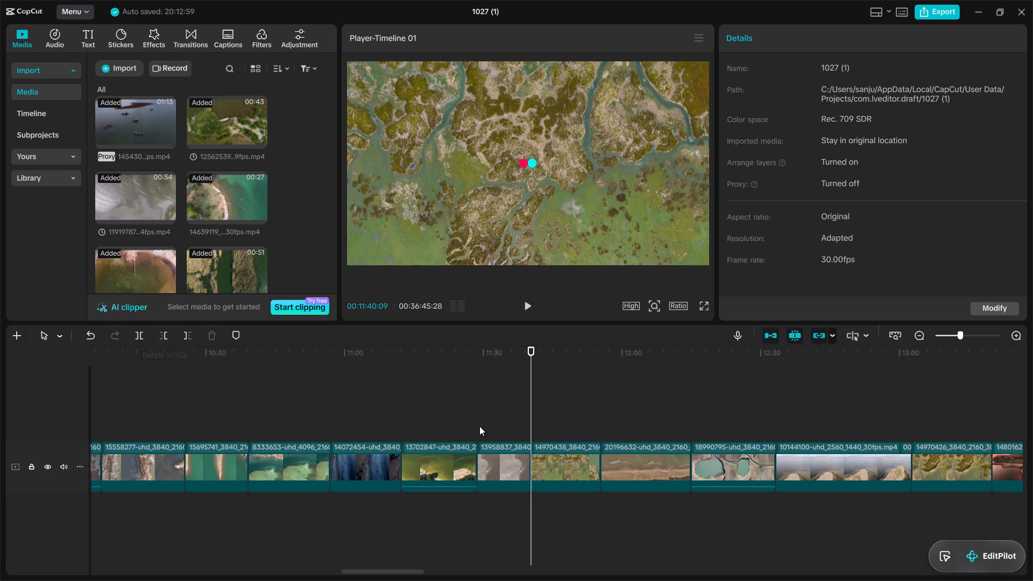
{"action": "double_click", "coordinate": [591, 430]}
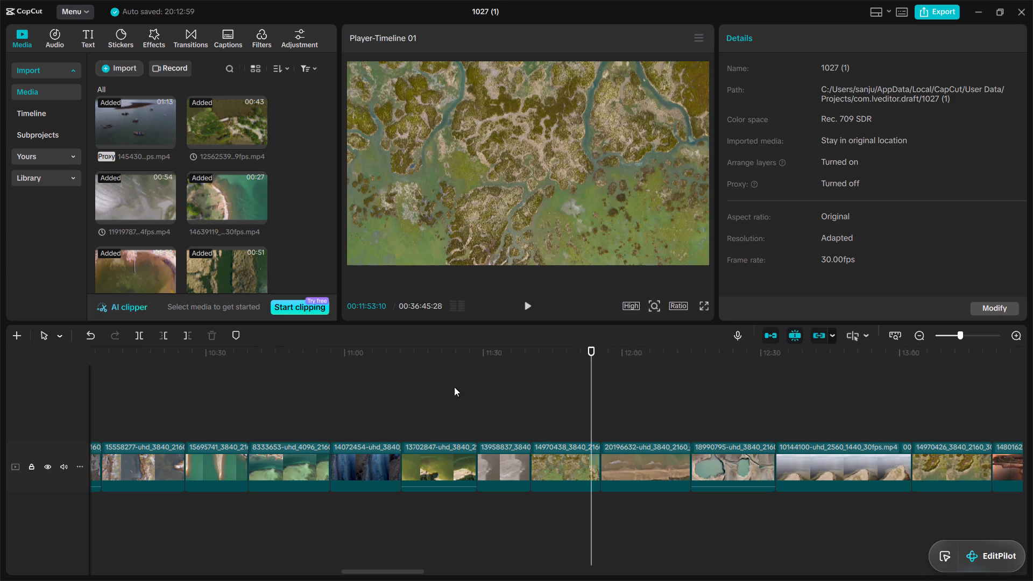
{"action": "left_click", "coordinate": [183, 335]}
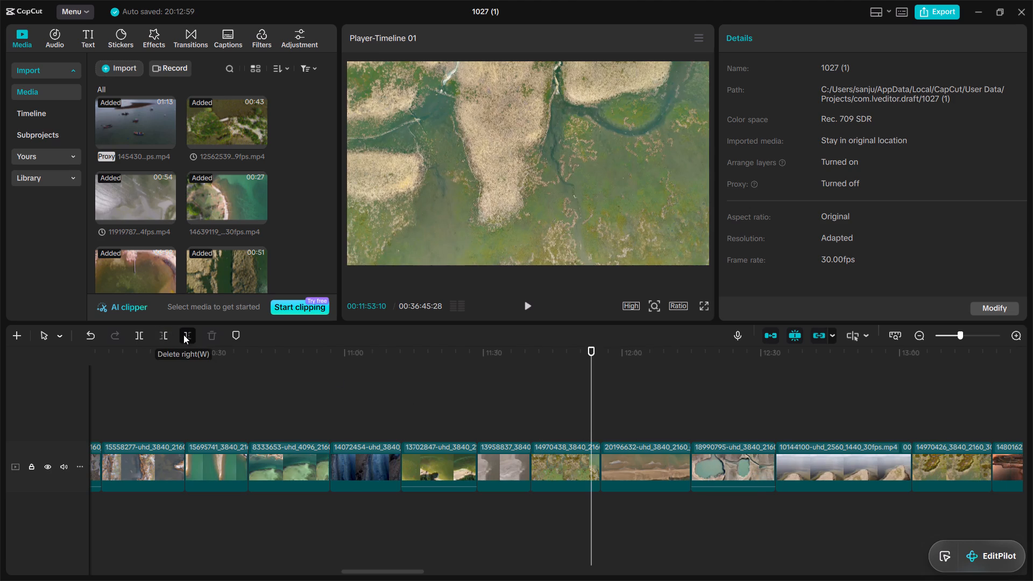
Trim the 20196632 clip by cutting its beginning at 00:11:55:09 and its end at 00:12:08:07.
{"action": "double_click", "coordinate": [600, 427]}
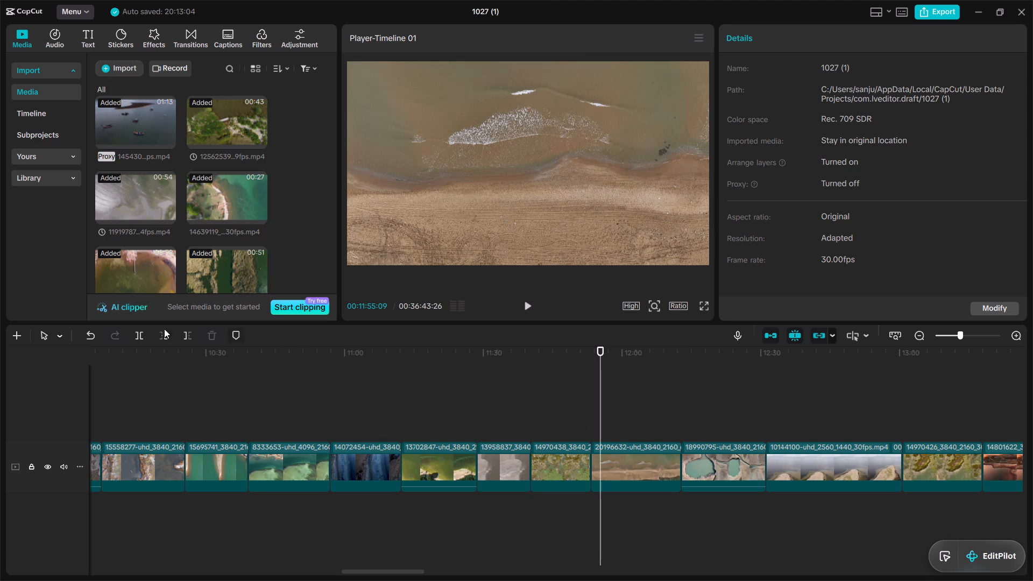
{"action": "left_click", "coordinate": [166, 332]}
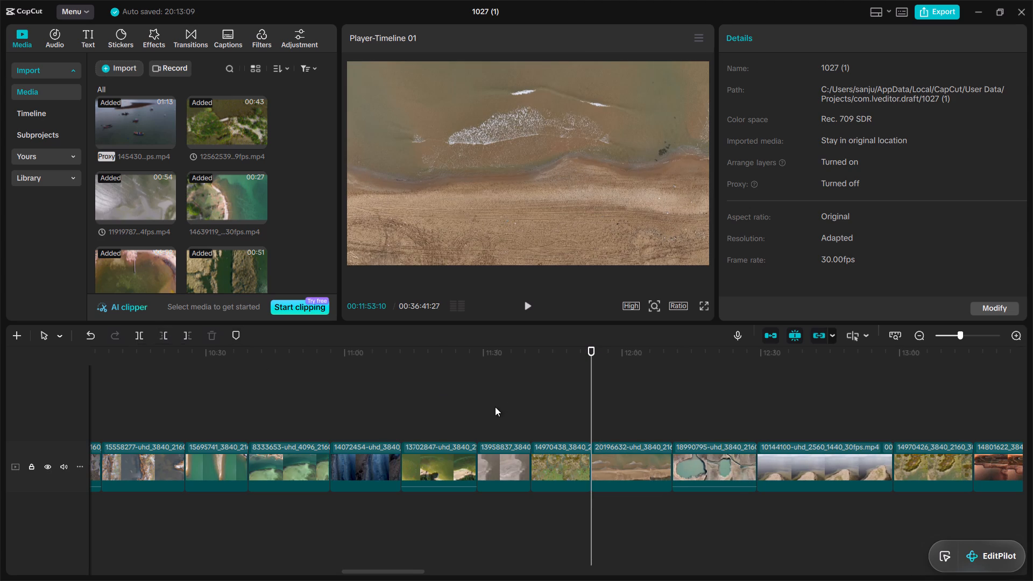
{"action": "double_click", "coordinate": [660, 424]}
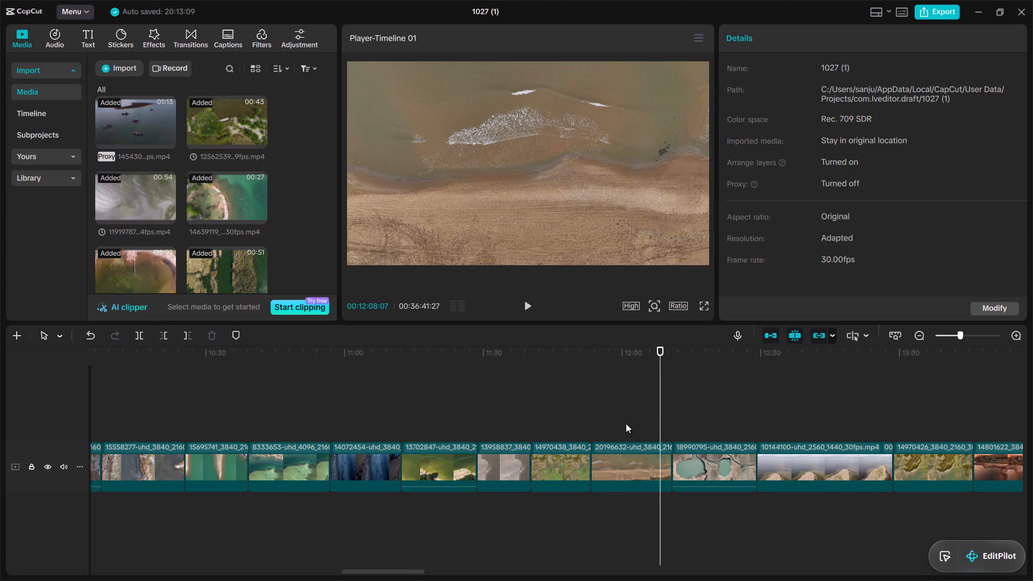
{"action": "left_click", "coordinate": [187, 336]}
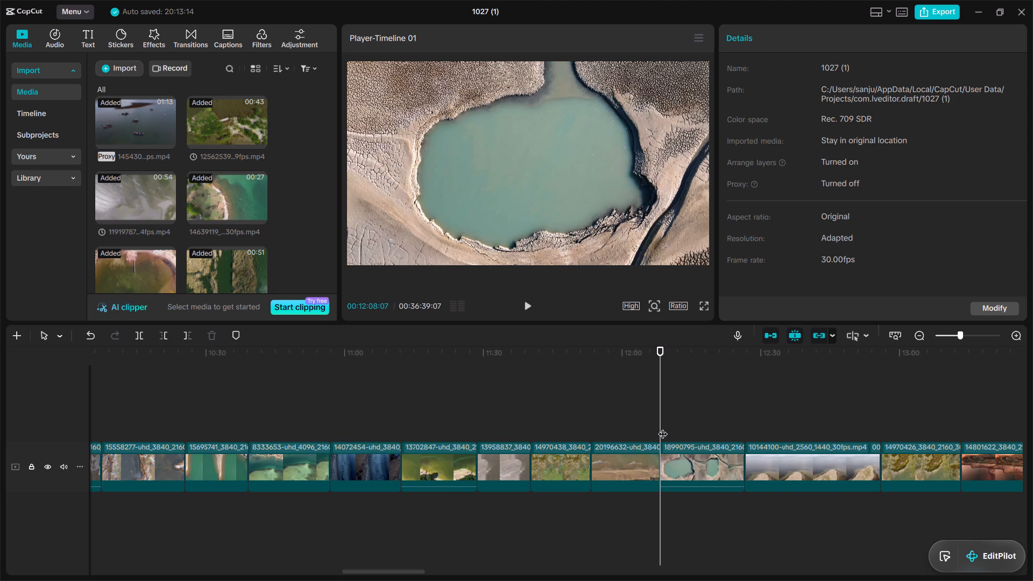
Trim the 18990795 clip by cutting its beginning at 00:12:09:22 and its end at 00:12:21:29.
{"action": "double_click", "coordinate": [667, 427]}
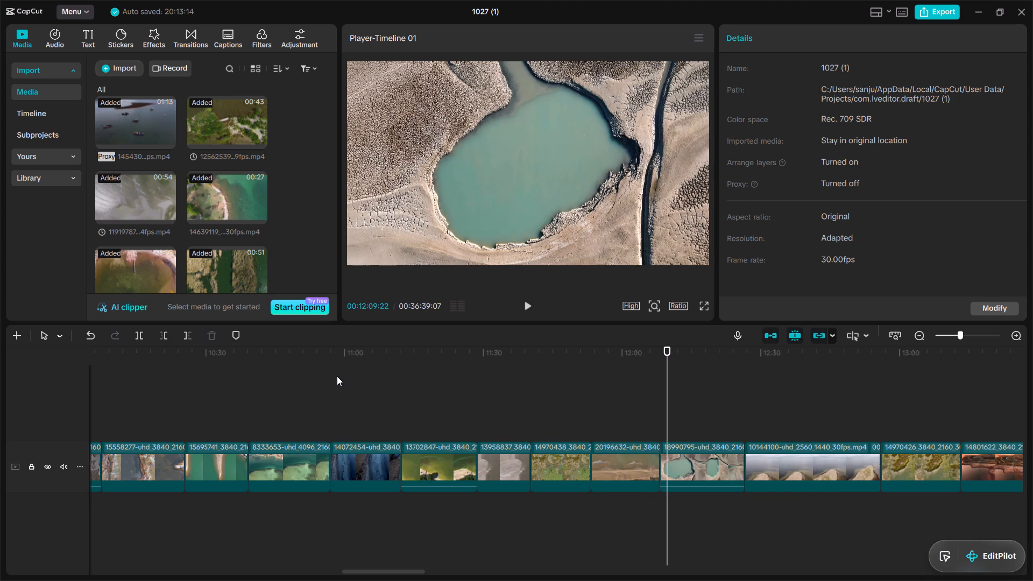
{"action": "left_click", "coordinate": [166, 334]}
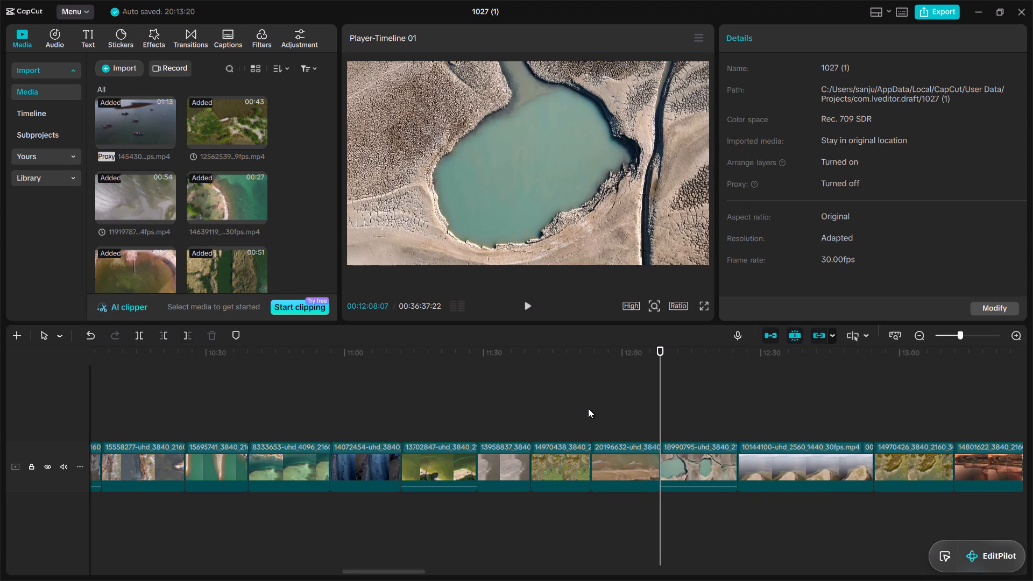
{"action": "left_click", "coordinate": [724, 426]}
{"action": "left_click", "coordinate": [724, 429]}
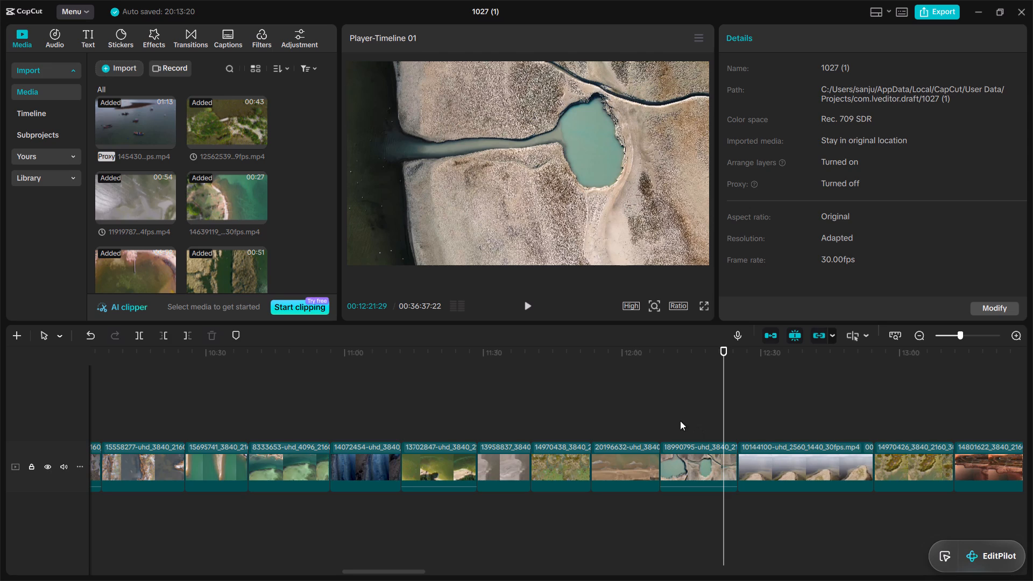
{"action": "left_click", "coordinate": [185, 334]}
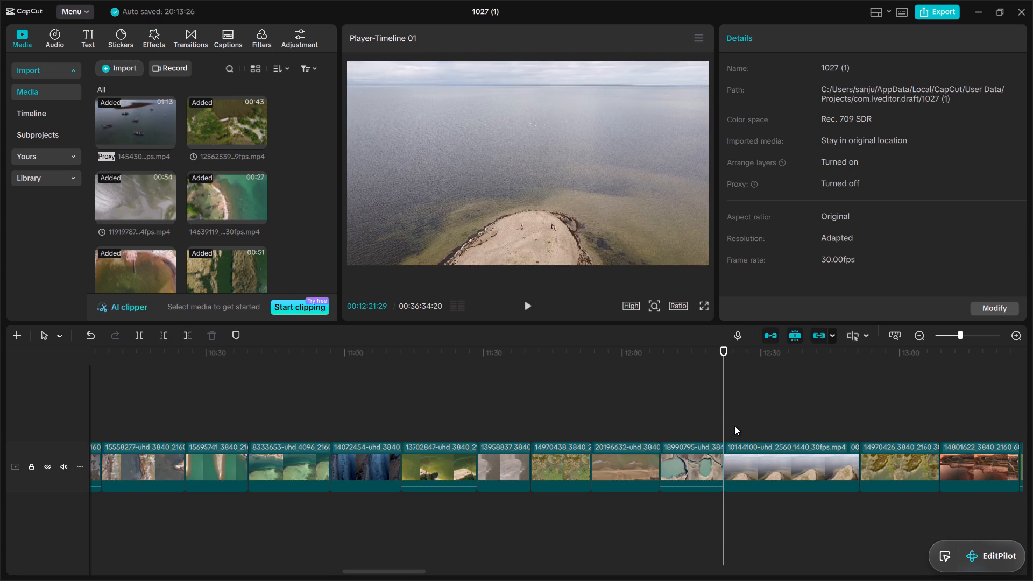
Trim the 10144100 clip by cutting its beginning at 00:12:24:09 and its end at 00:12:45:25.
{"action": "double_click", "coordinate": [734, 426]}
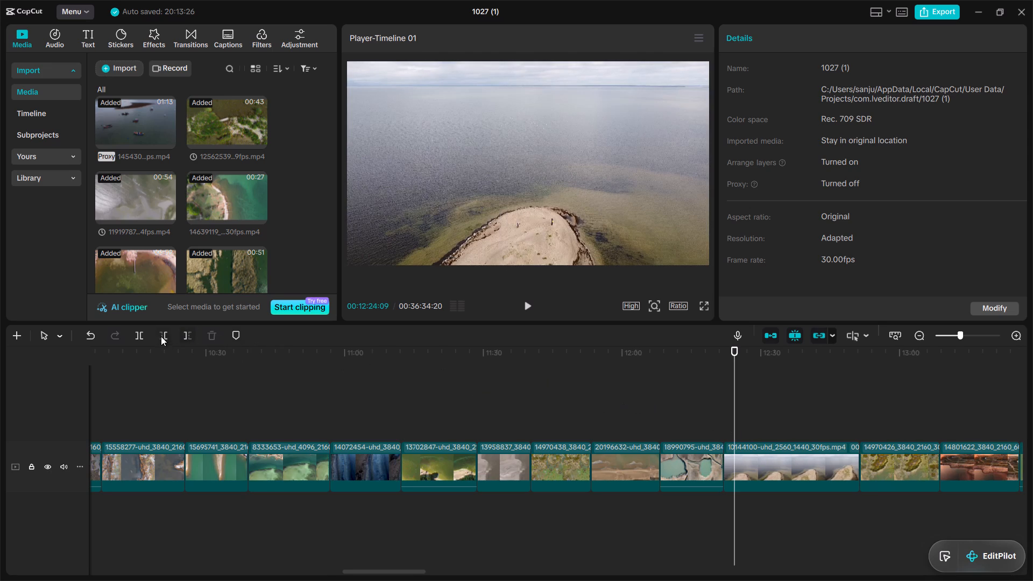
{"action": "left_click", "coordinate": [161, 335]}
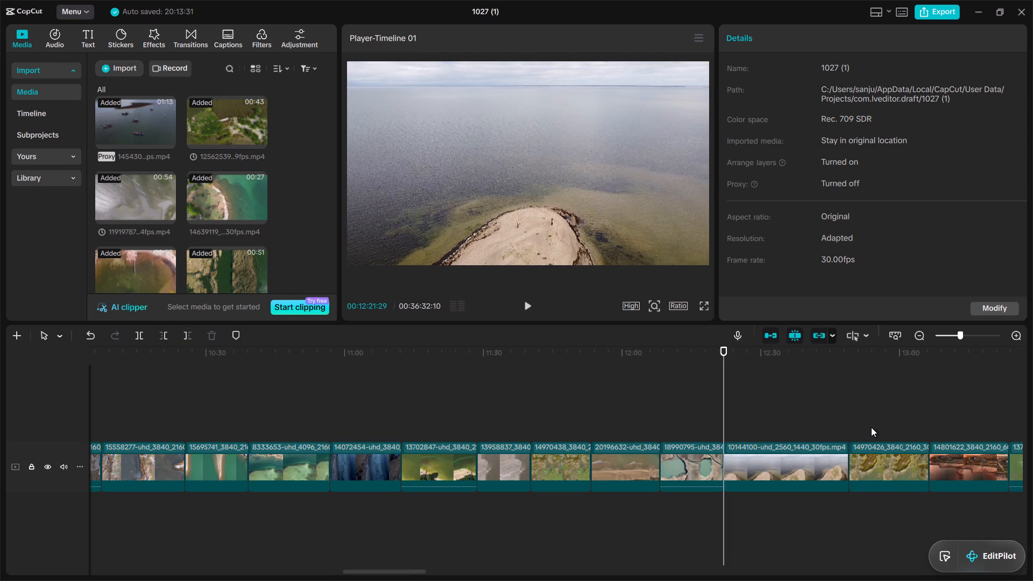
{"action": "left_click", "coordinate": [834, 432]}
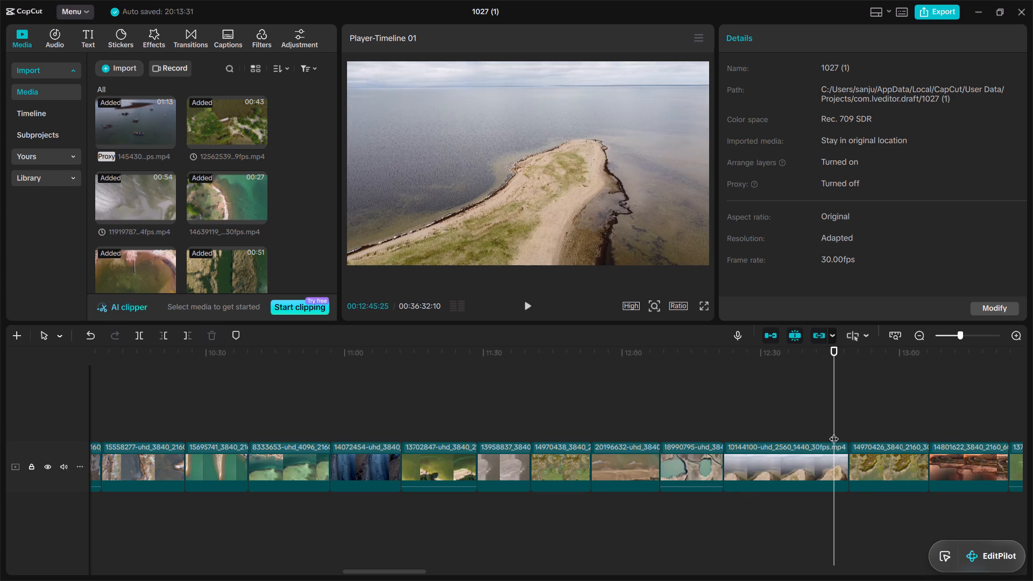
{"action": "left_click", "coordinate": [188, 336]}
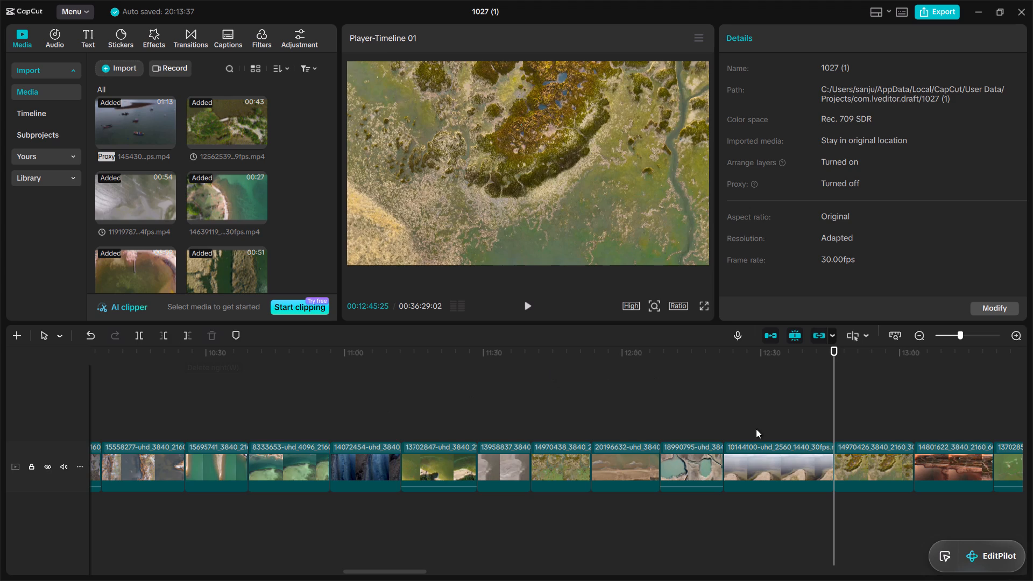
Trim the 14970426 clip by cutting its beginning at 00:12:47:06 and its end at 00:12:58:15.
{"action": "left_click", "coordinate": [840, 430]}
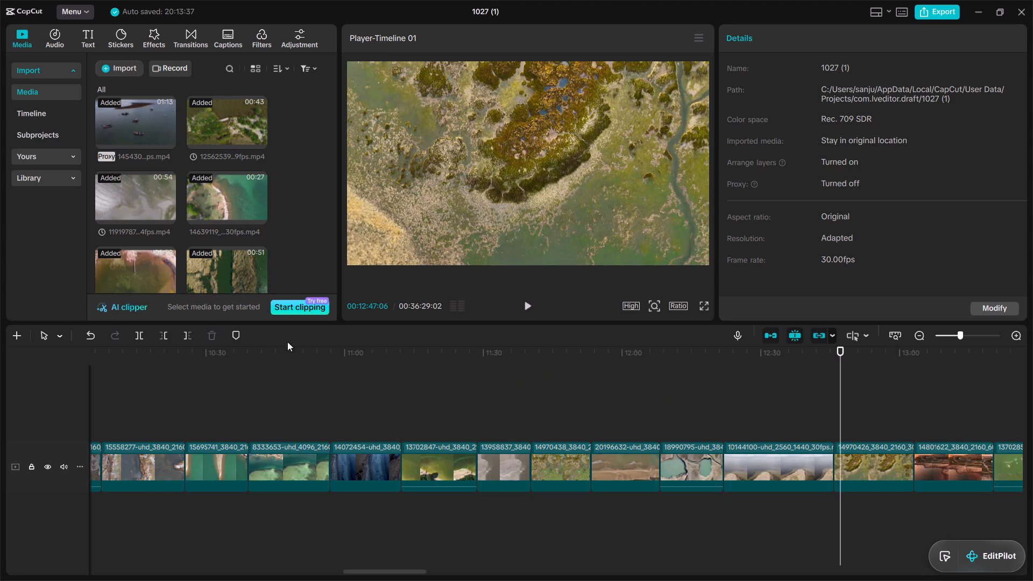
{"action": "left_click", "coordinate": [164, 329]}
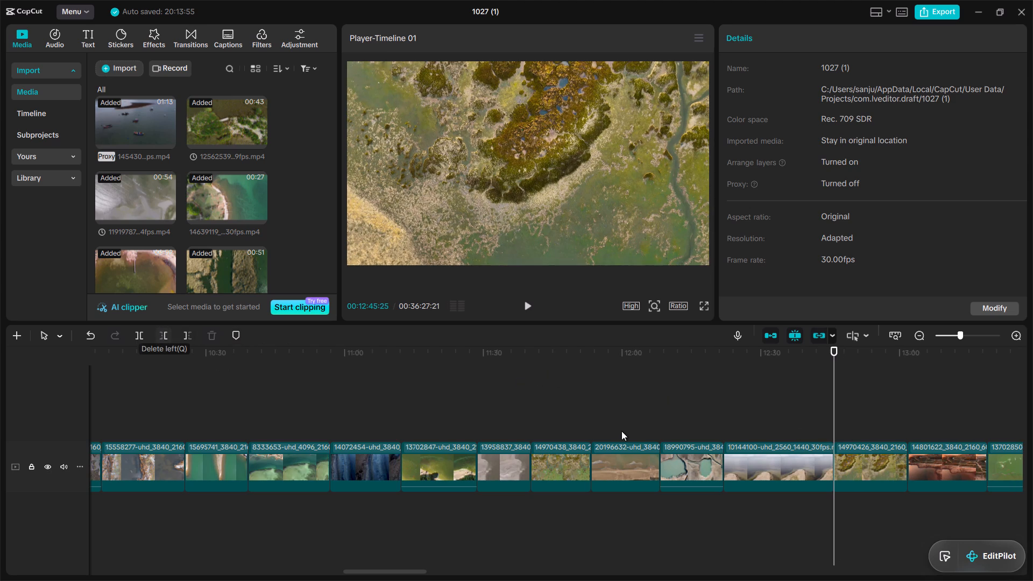
{"action": "left_click", "coordinate": [893, 429]}
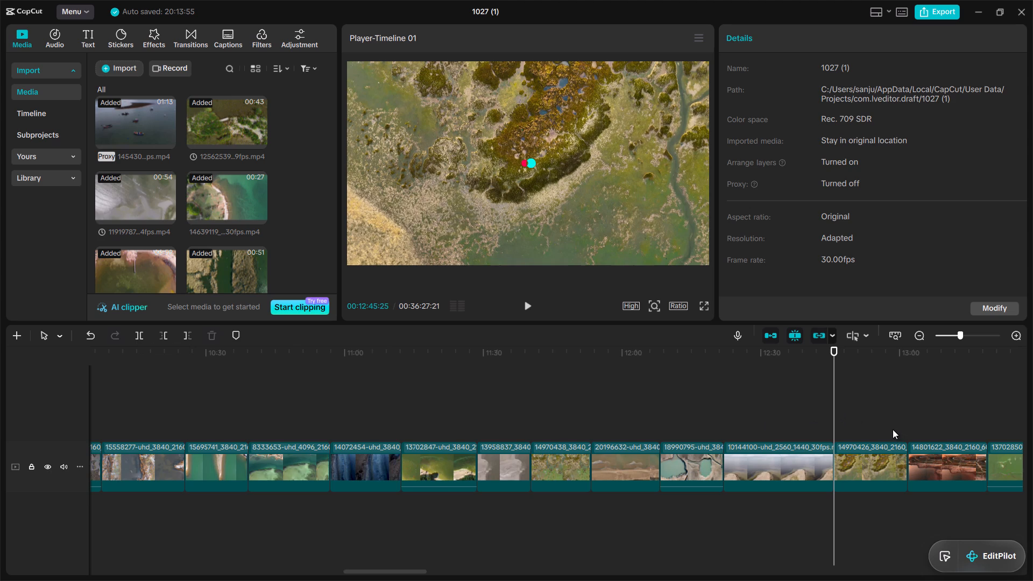
{"action": "left_click", "coordinate": [189, 336]}
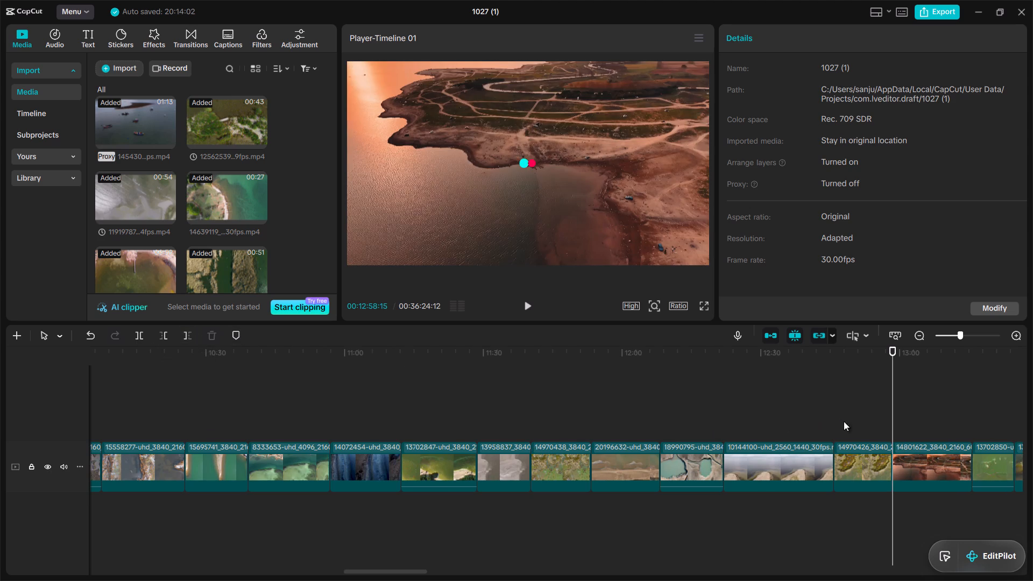
Trim the 14801622 clip by cutting its beginning at 00:13:00:28 and its end at 00:13:10:25.
{"action": "left_click", "coordinate": [904, 428]}
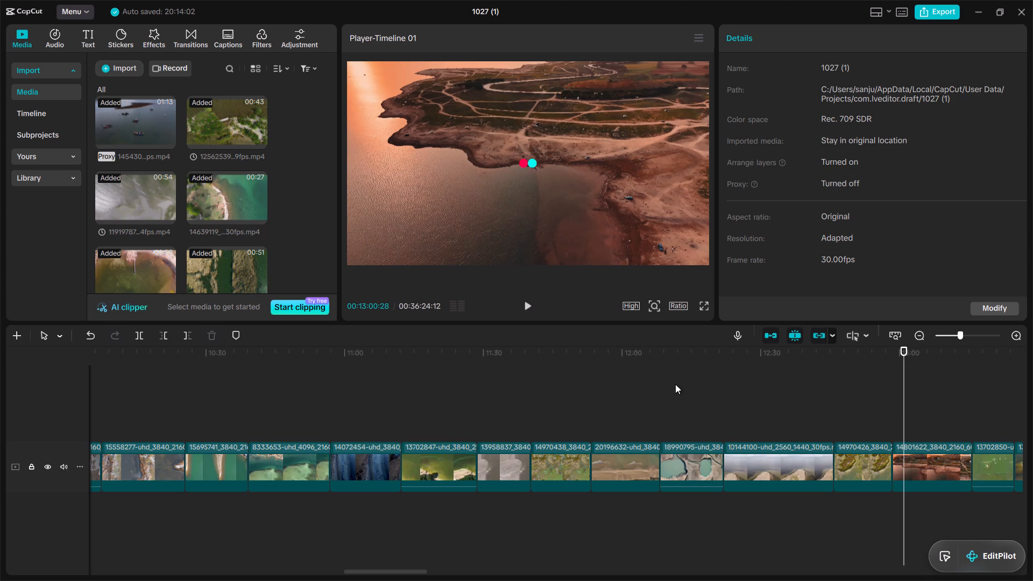
{"action": "left_click", "coordinate": [166, 334]}
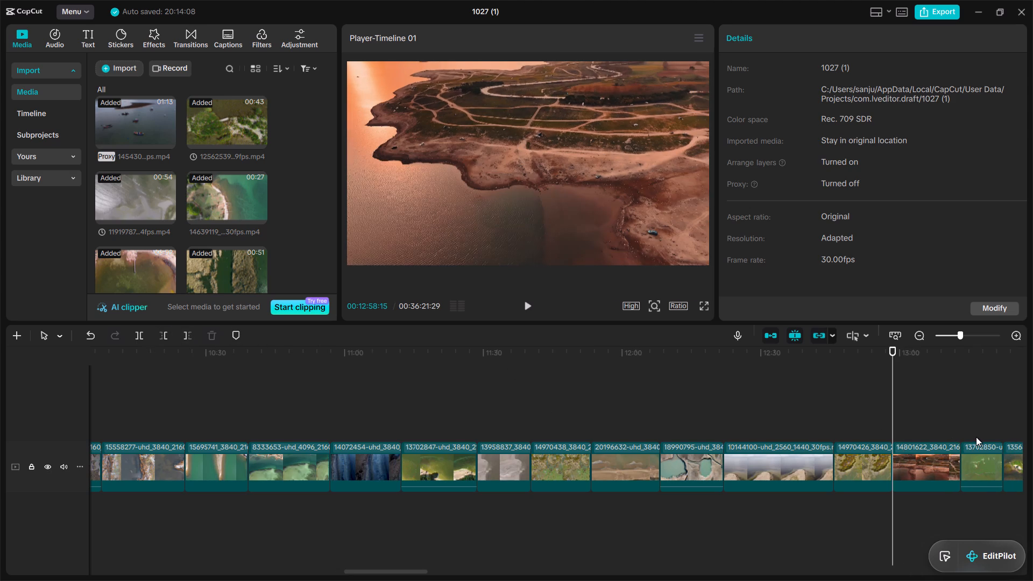
{"action": "left_click", "coordinate": [950, 431]}
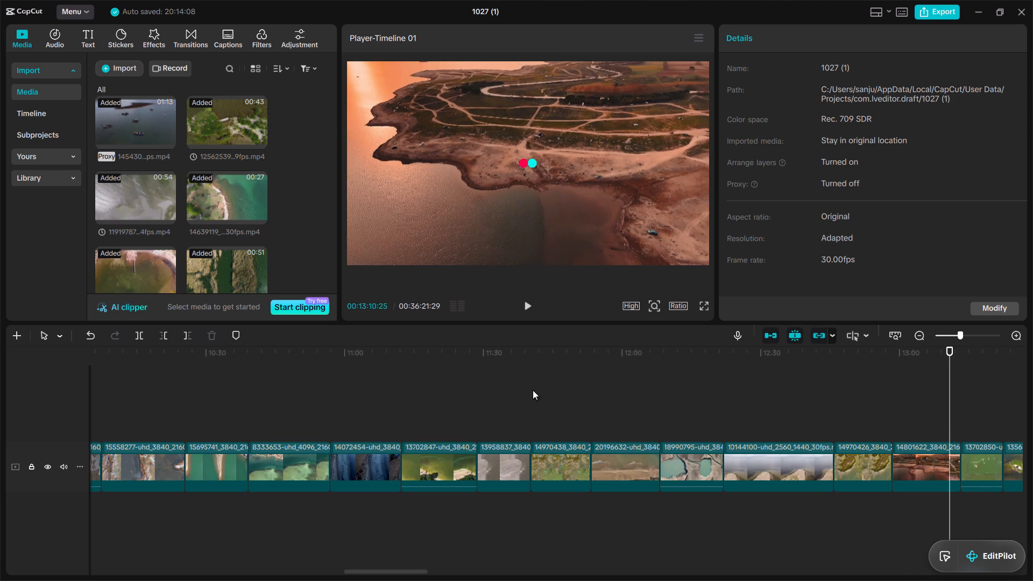
{"action": "left_click", "coordinate": [187, 334]}
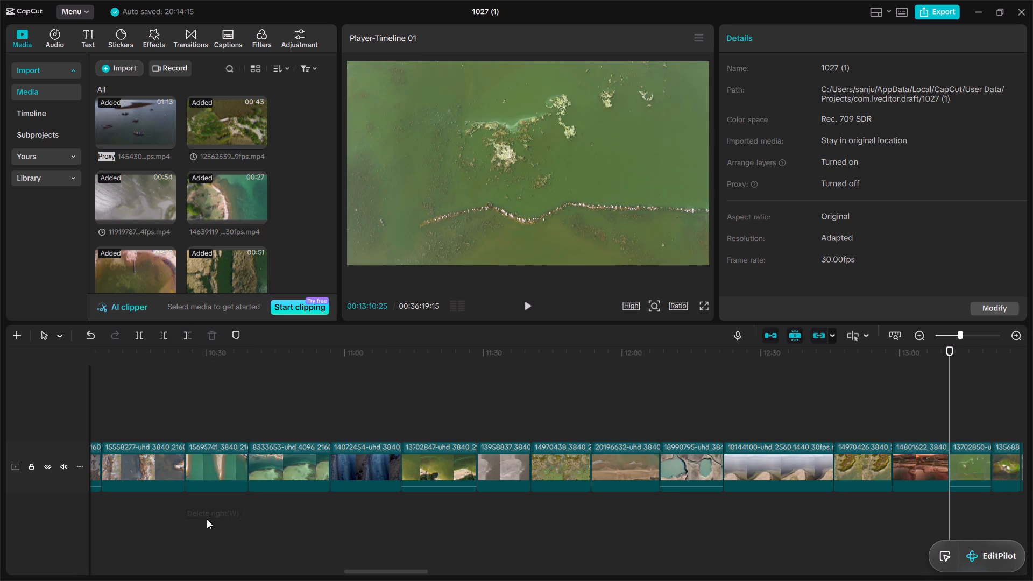
Trim the 13958681 clip by cutting its beginning at 00:13:29:12 and its end at 00:13:37:09.
{"action": "left_click_drag", "start_coordinate": [361, 569], "coordinate": [435, 570]}
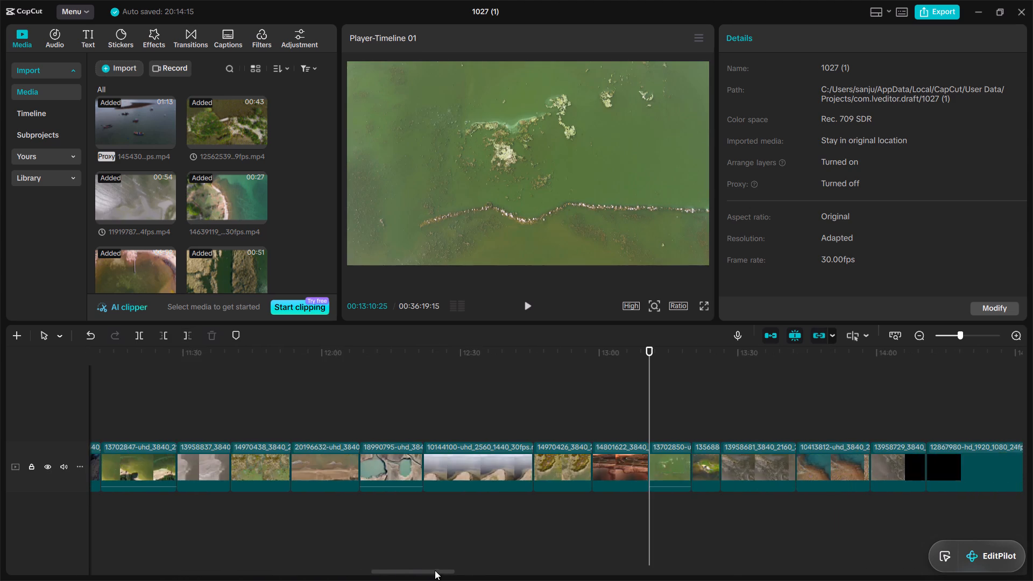
{"action": "left_click_drag", "start_coordinate": [435, 570], "coordinate": [442, 572]}
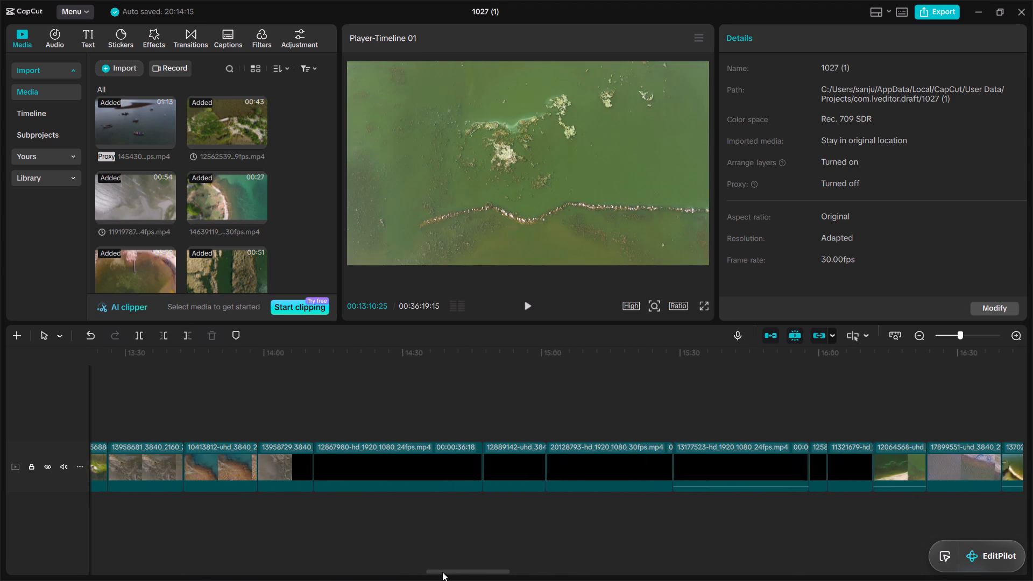
{"action": "left_click_drag", "start_coordinate": [442, 572], "coordinate": [431, 568]}
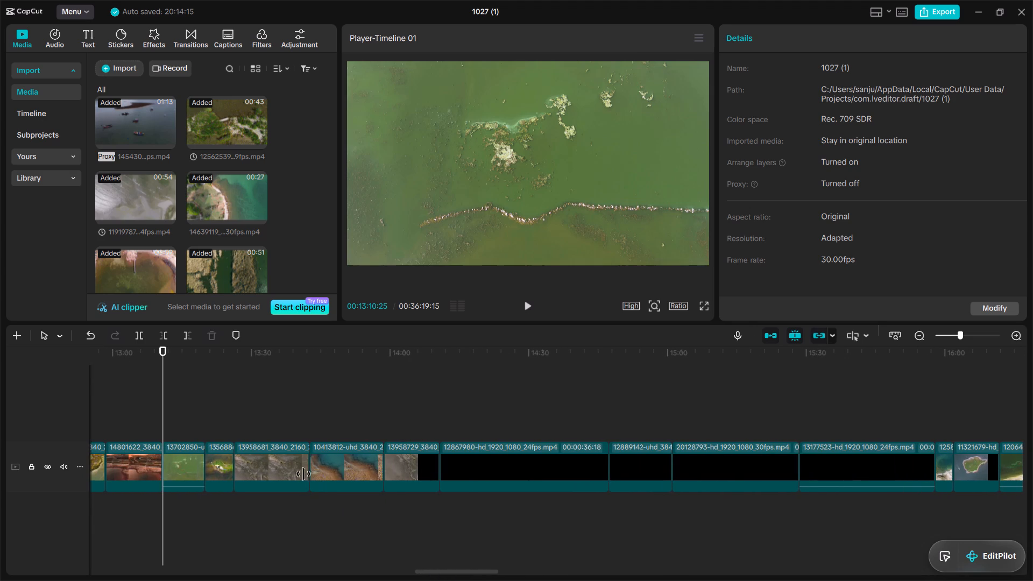
{"action": "double_click", "coordinate": [249, 432]}
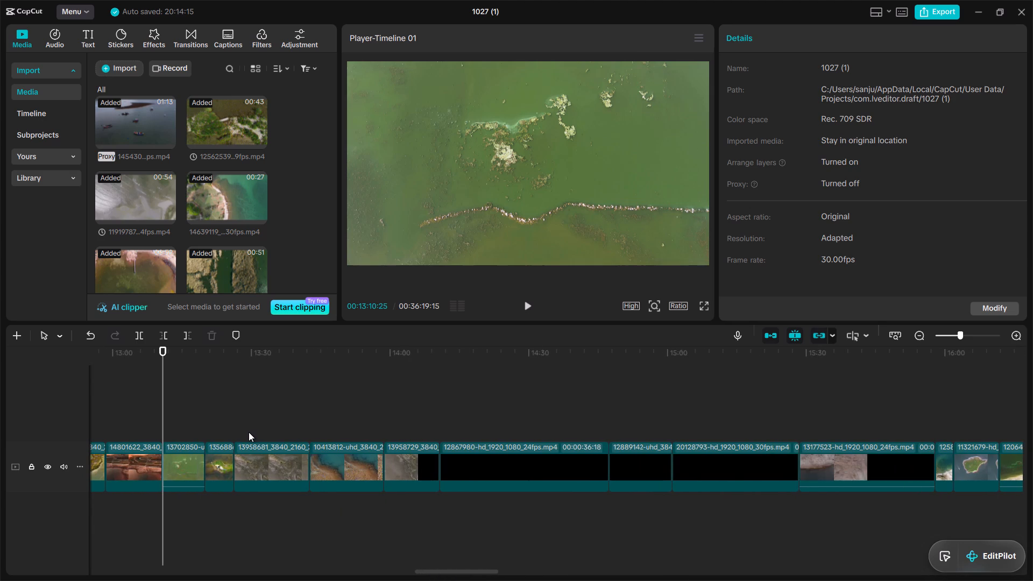
{"action": "left_click", "coordinate": [165, 336]}
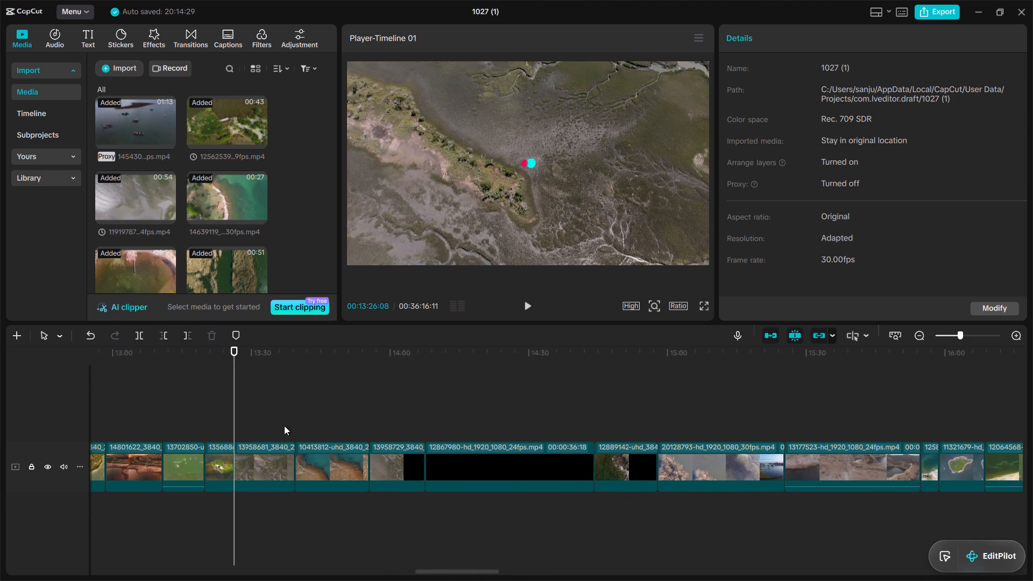
{"action": "double_click", "coordinate": [285, 426]}
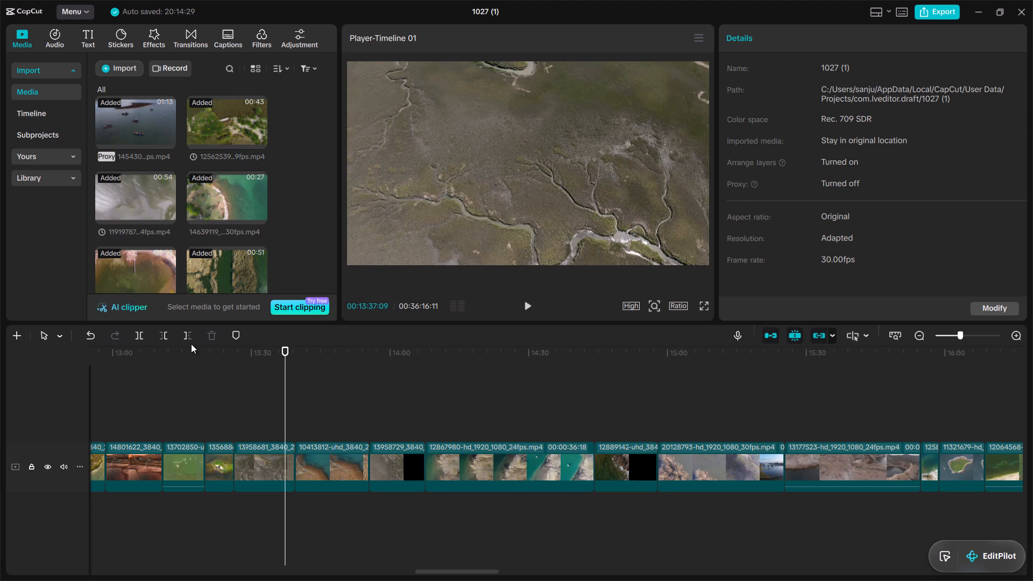
{"action": "left_click", "coordinate": [186, 334]}
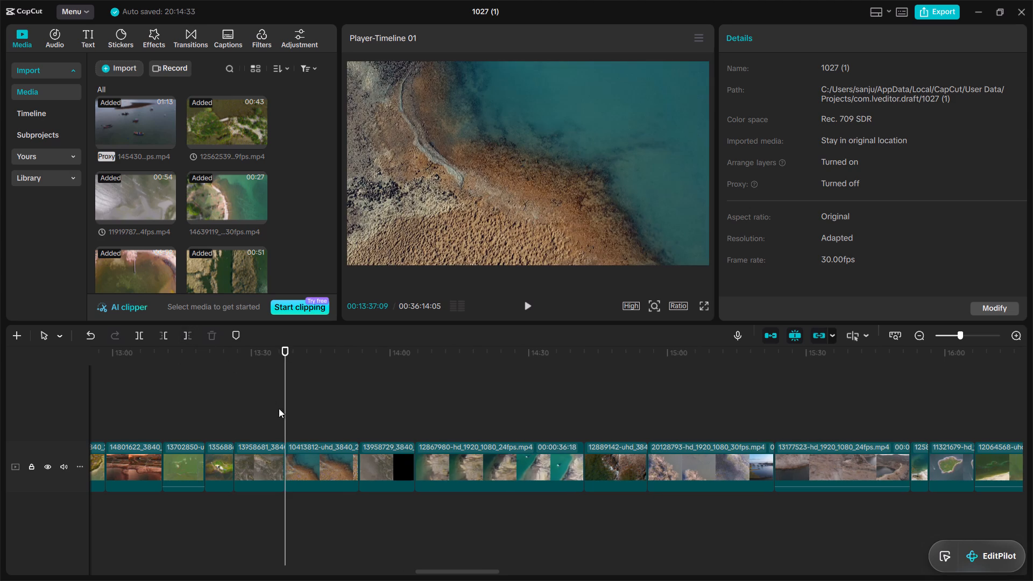
Trim the 10413812 clip by cutting its beginning at 00:13:39:02 and its end at 00:13:49:02.
{"action": "double_click", "coordinate": [293, 425]}
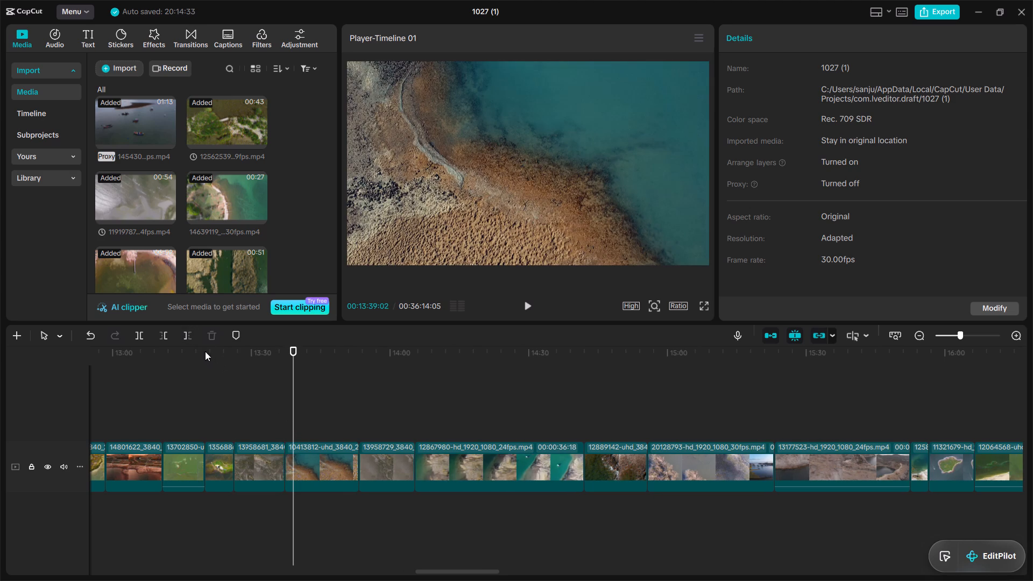
{"action": "left_click", "coordinate": [167, 338]}
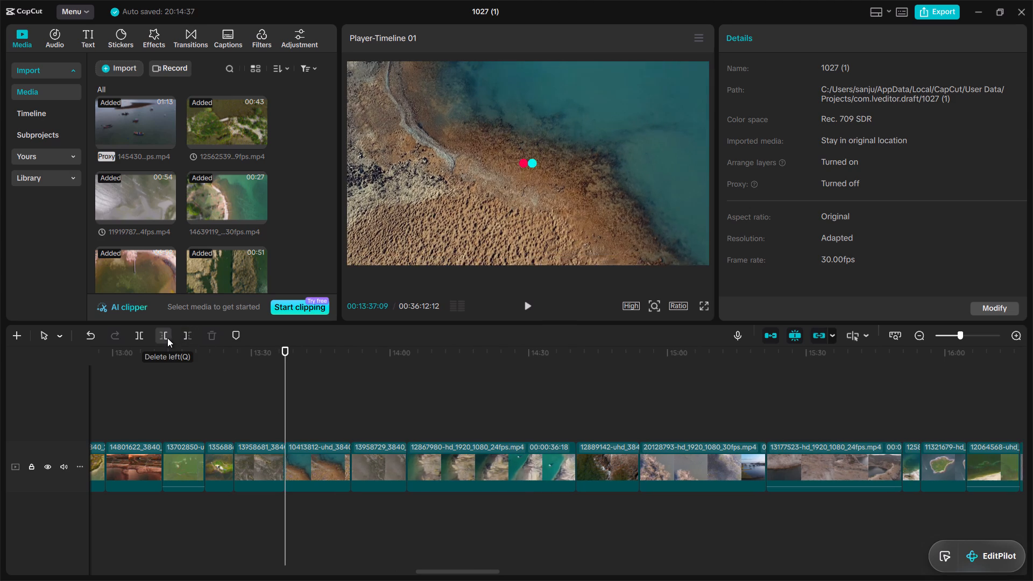
{"action": "double_click", "coordinate": [340, 423]}
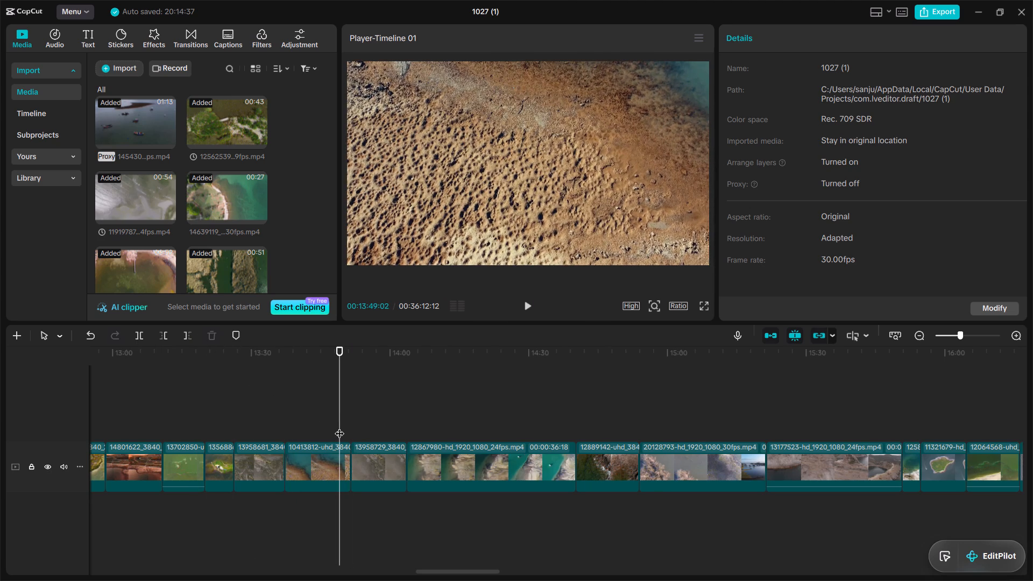
{"action": "left_click", "coordinate": [187, 335]}
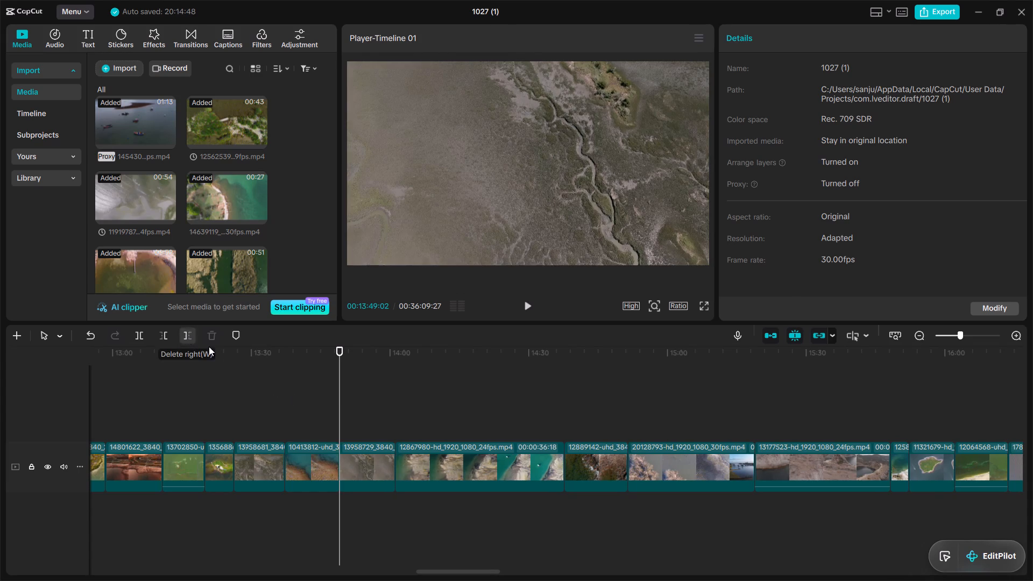
Trim a short piece of about one second off the beginning of the 13958729 clip.
{"action": "left_click", "coordinate": [346, 428]}
{"action": "left_click", "coordinate": [162, 334]}
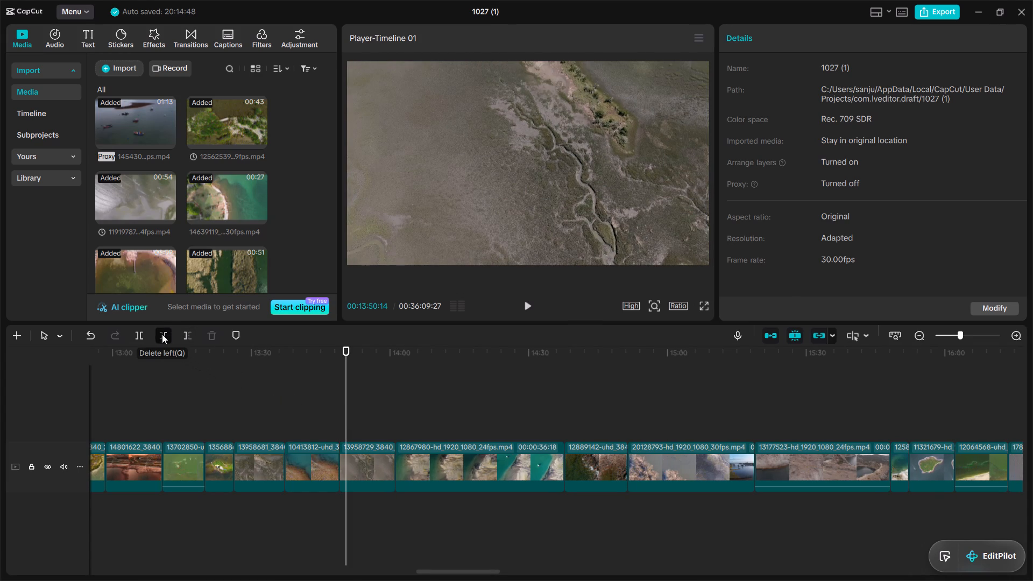
Trim the 12867980 clip by cutting its beginning at 00:14:03:04 and its end at 00:14:29:17.
{"action": "left_click", "coordinate": [405, 424]}
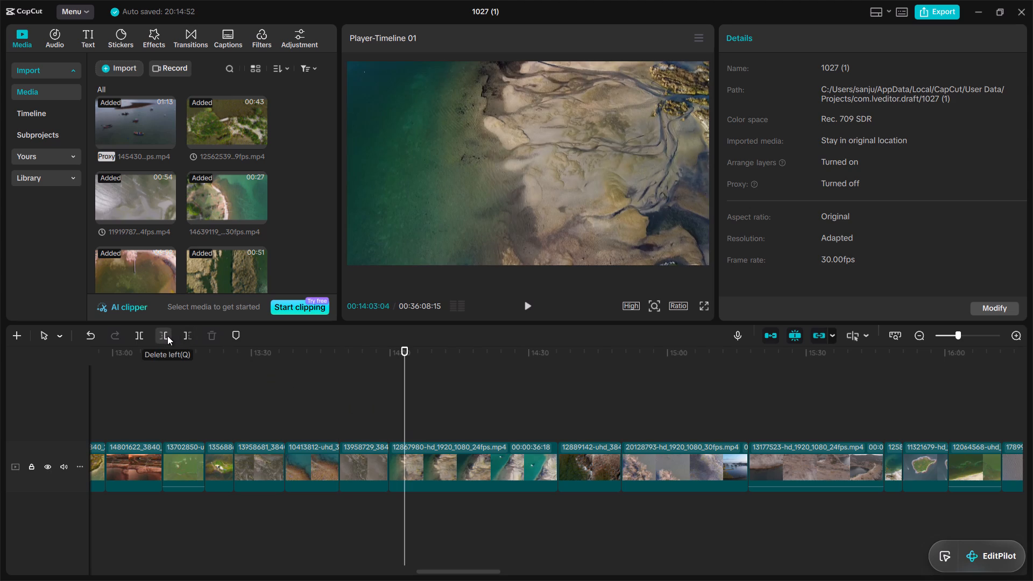
{"action": "left_click", "coordinate": [167, 336]}
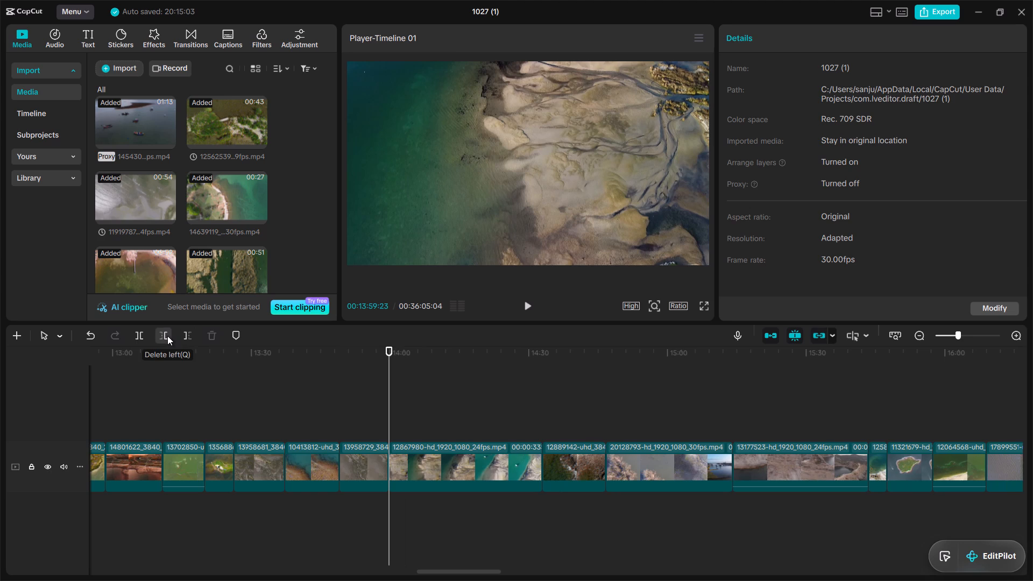
{"action": "left_click", "coordinate": [527, 430]}
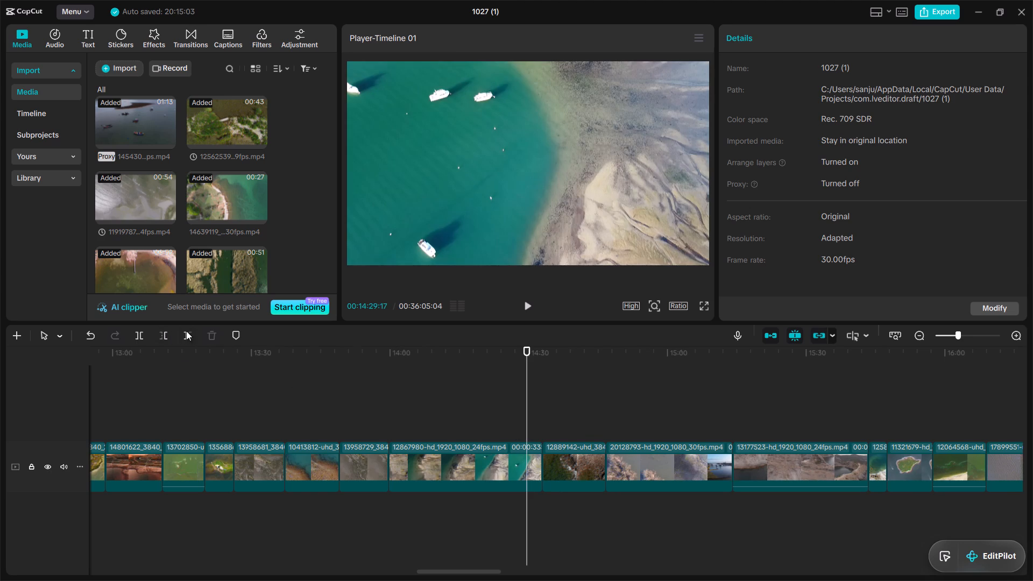
{"action": "left_click", "coordinate": [190, 334]}
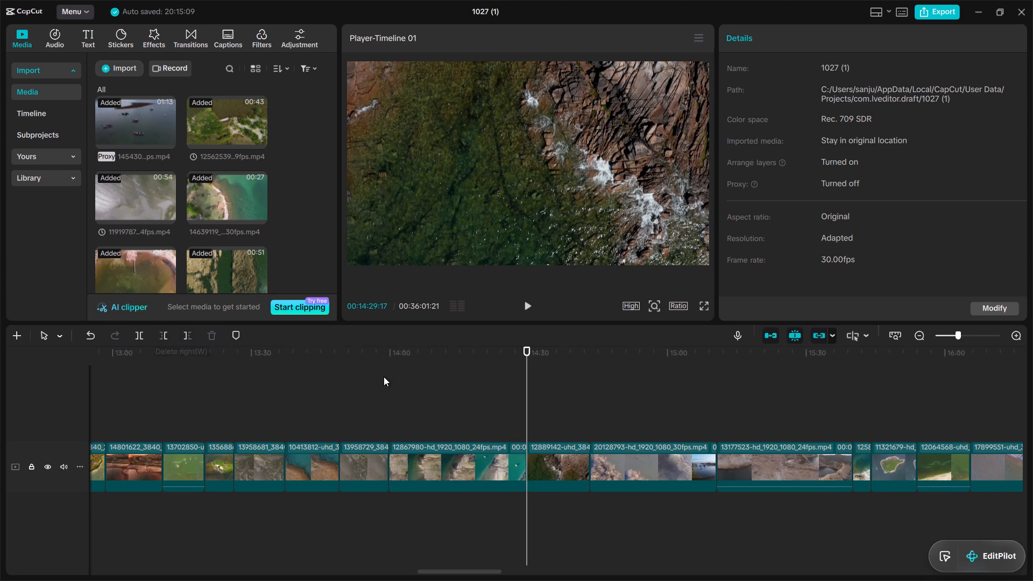
Trim the 12889142 clip by cutting its beginning at 00:14:31:16 and its end at 00:14:38:29.
{"action": "left_click", "coordinate": [536, 430]}
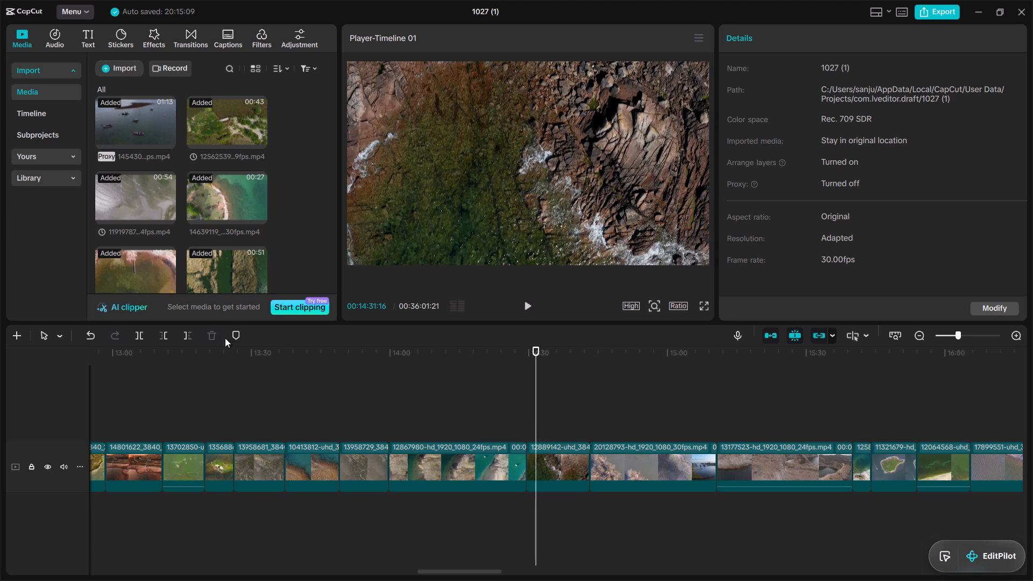
{"action": "left_click", "coordinate": [185, 334]}
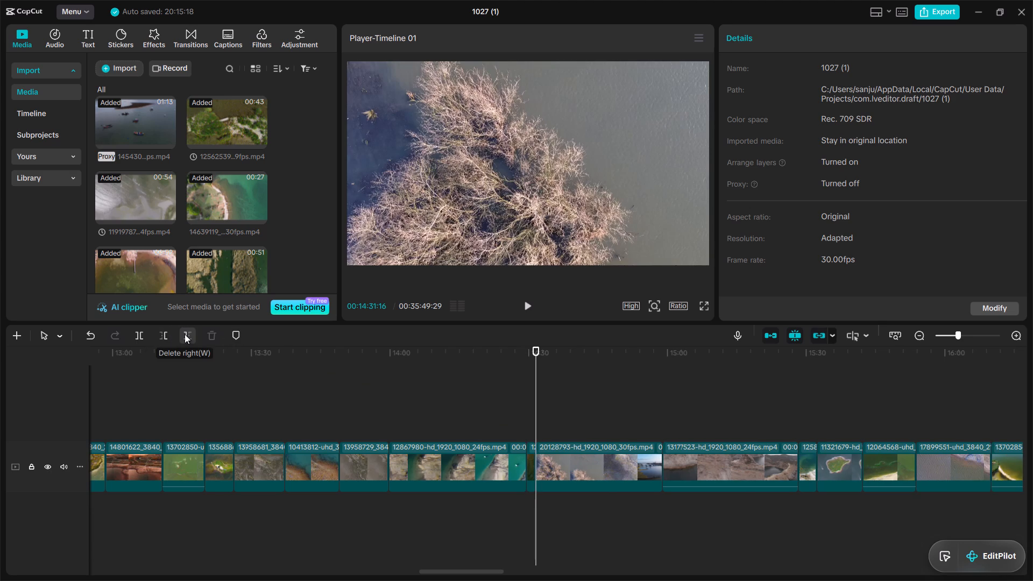
{"action": "left_click", "coordinate": [91, 333]}
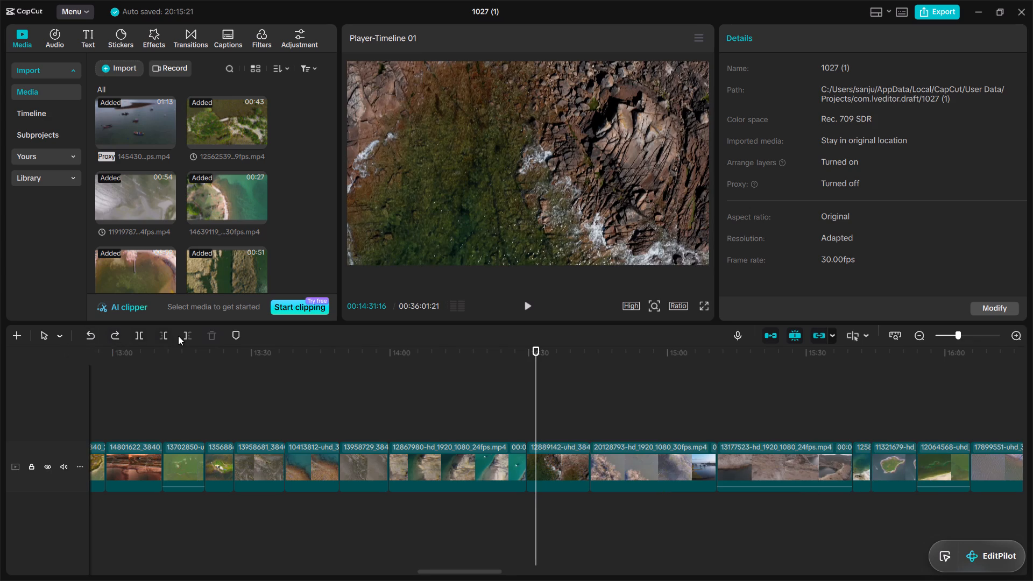
{"action": "left_click", "coordinate": [165, 333]}
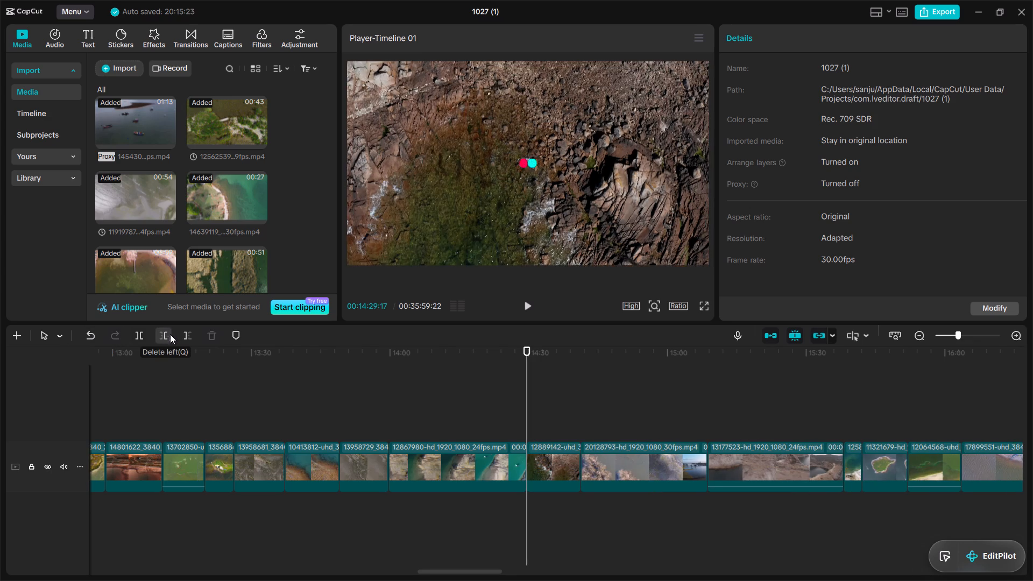
{"action": "left_click", "coordinate": [570, 433]}
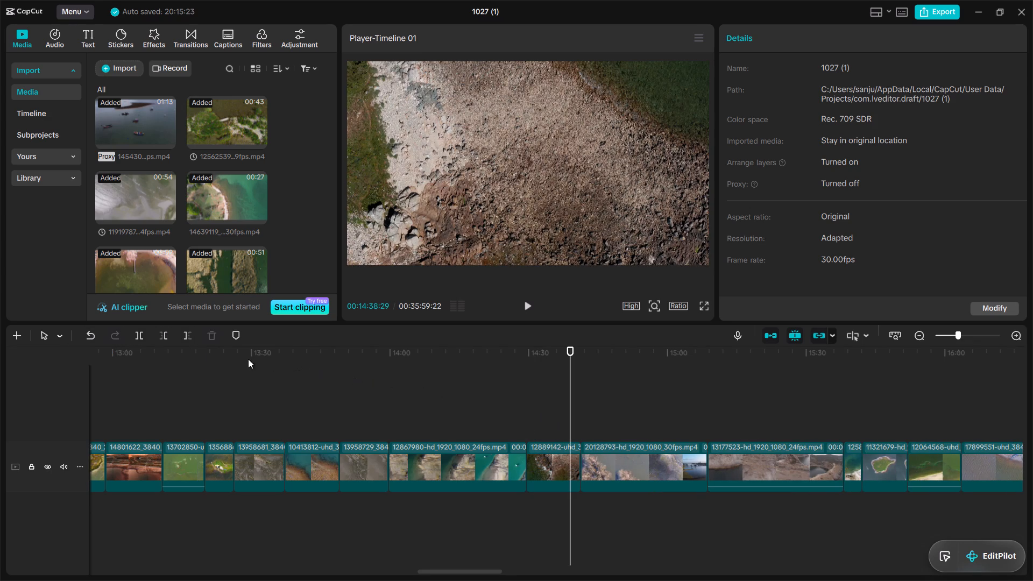
{"action": "left_click", "coordinate": [188, 337]}
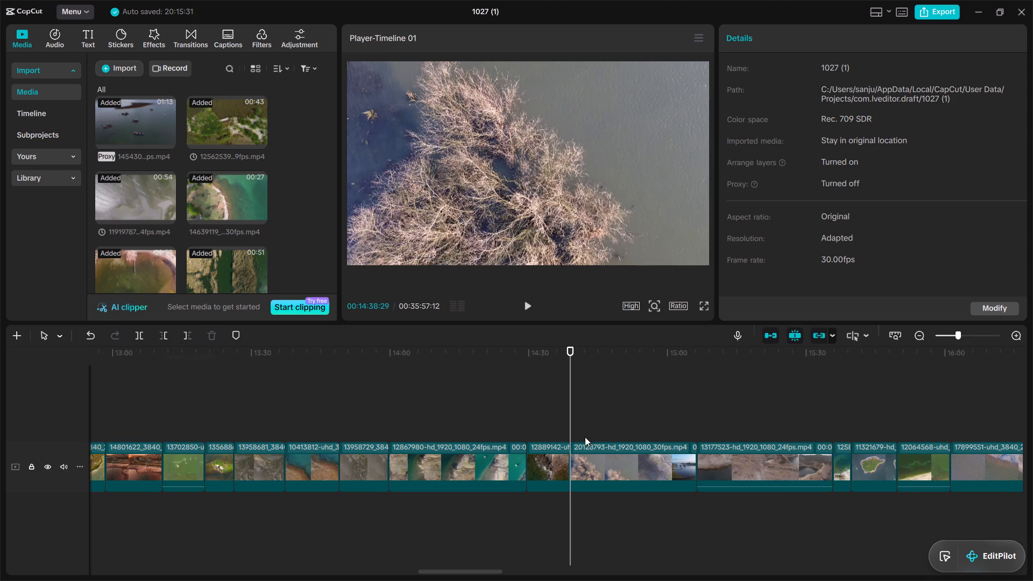
Trim the end of the 20128793 clip by cutting it at 00:15:03:09.
{"action": "left_click", "coordinate": [683, 432]}
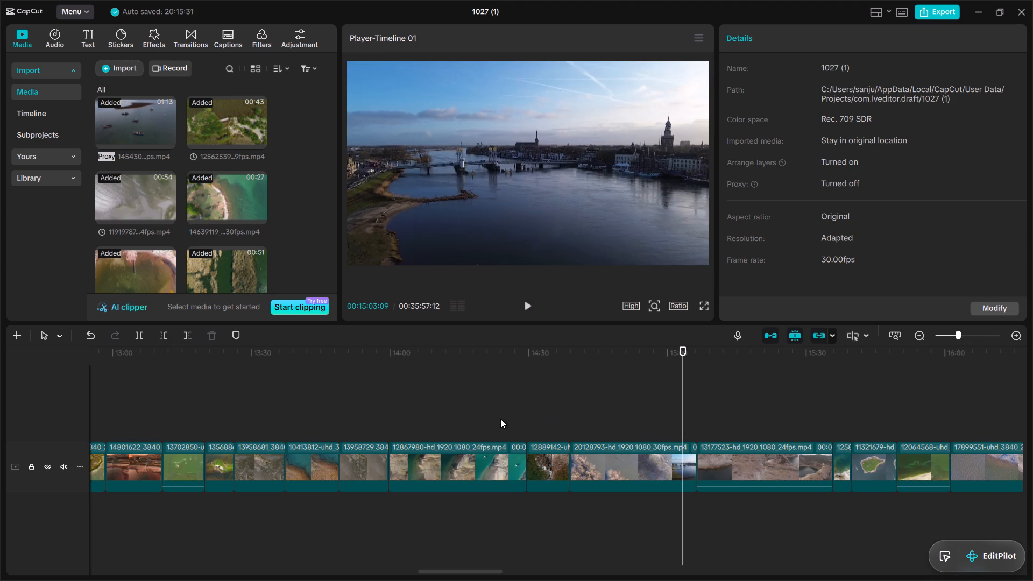
{"action": "left_click", "coordinate": [188, 336]}
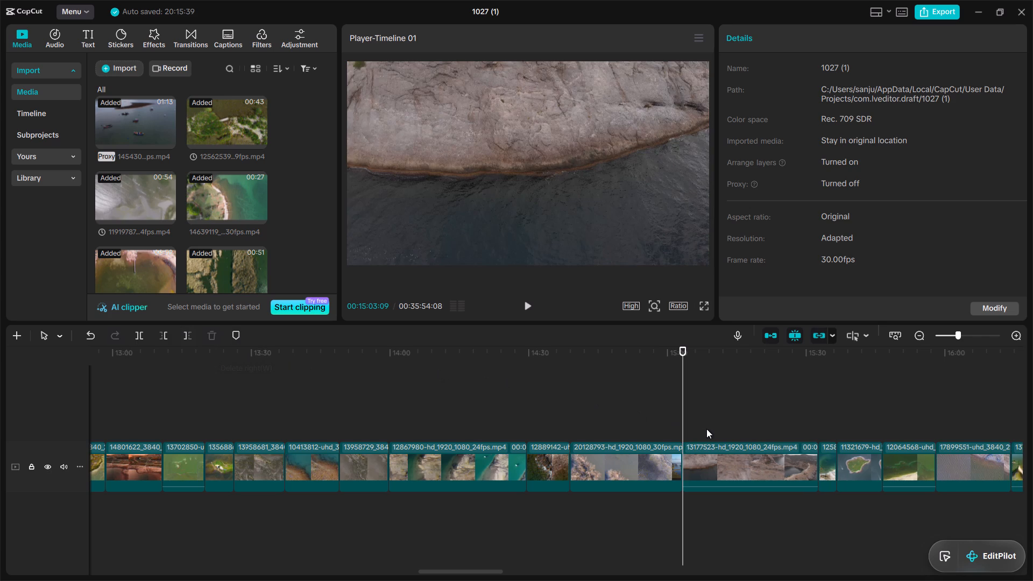
Trim the end of the 13177523 clip by cutting it at 00:15:29:11.
{"action": "left_click", "coordinate": [803, 429]}
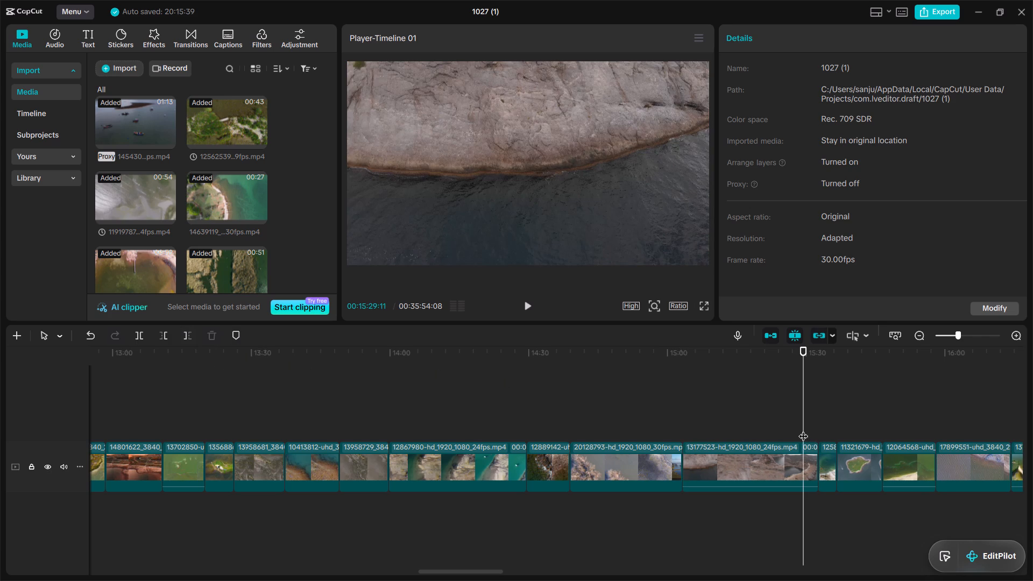
{"action": "left_click", "coordinate": [185, 335]}
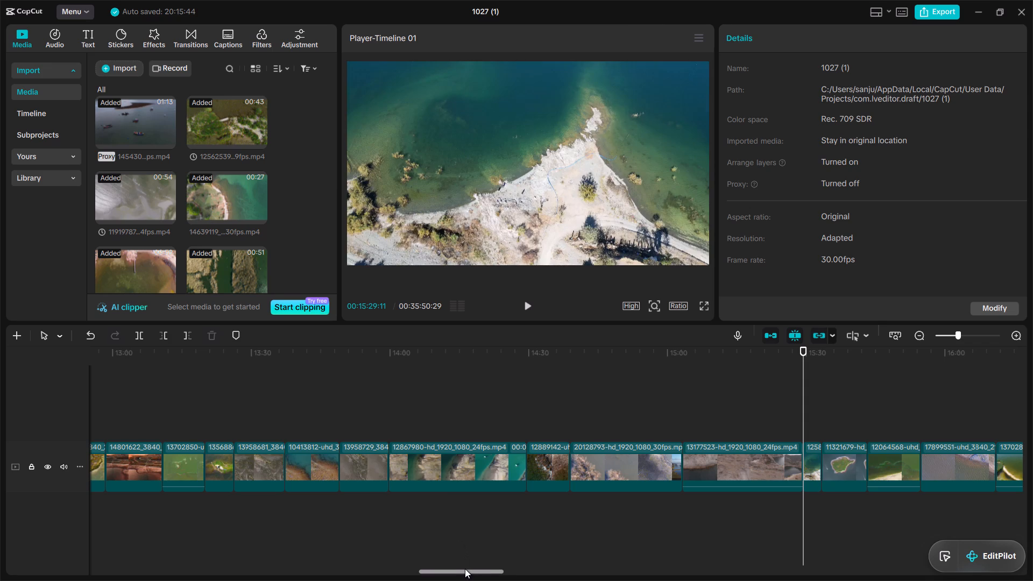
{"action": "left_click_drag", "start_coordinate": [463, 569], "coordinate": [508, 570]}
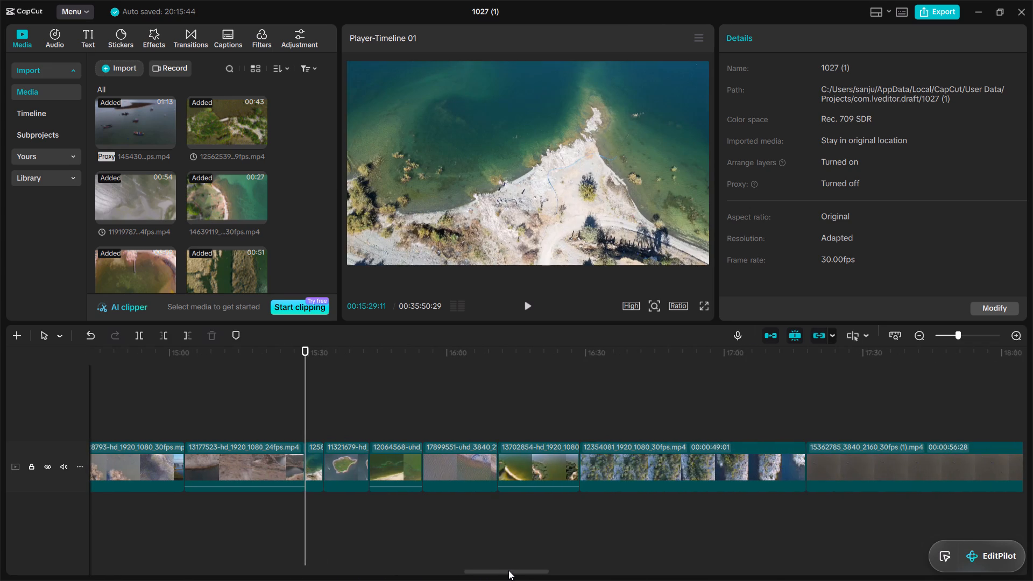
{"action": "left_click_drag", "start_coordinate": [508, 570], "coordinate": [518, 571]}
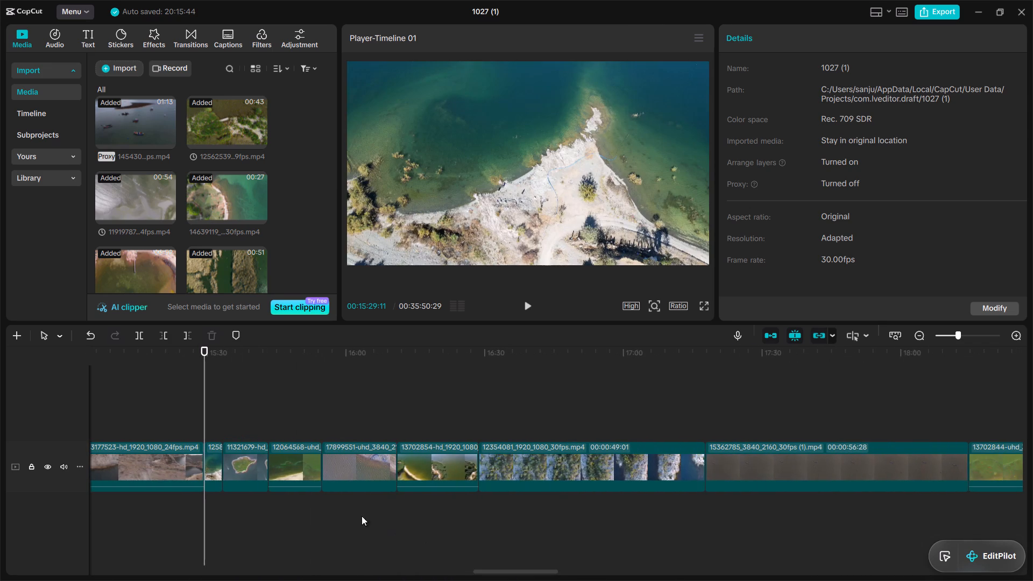
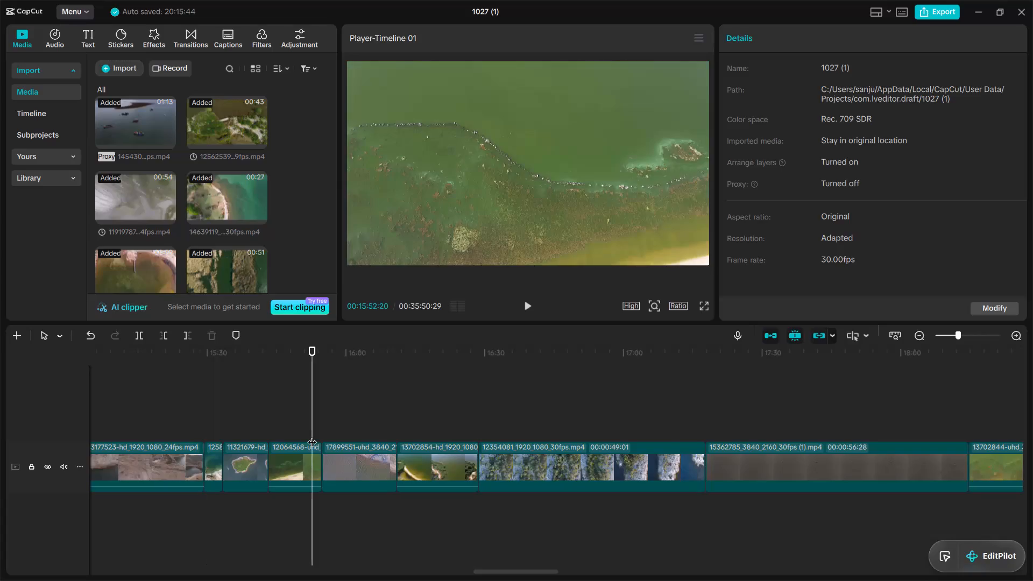
Trim the end of the 12064568 clip by cutting it at 00:15:52:20.
{"action": "left_click", "coordinate": [187, 339]}
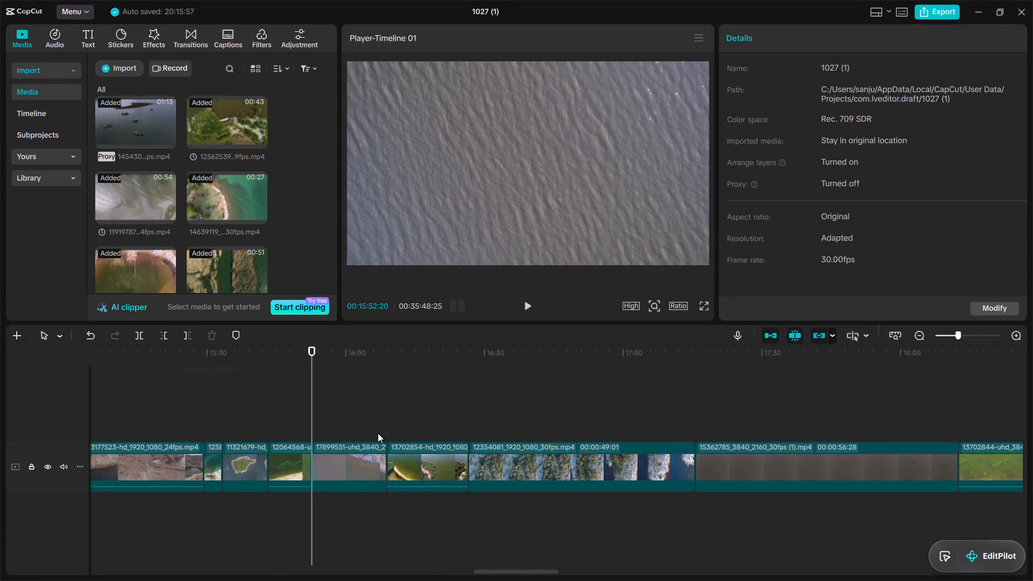
Trim the end of the 17899551 clip by cutting it at 00:16:06:28.
{"action": "left_click", "coordinate": [378, 433]}
{"action": "left_click", "coordinate": [192, 335]}
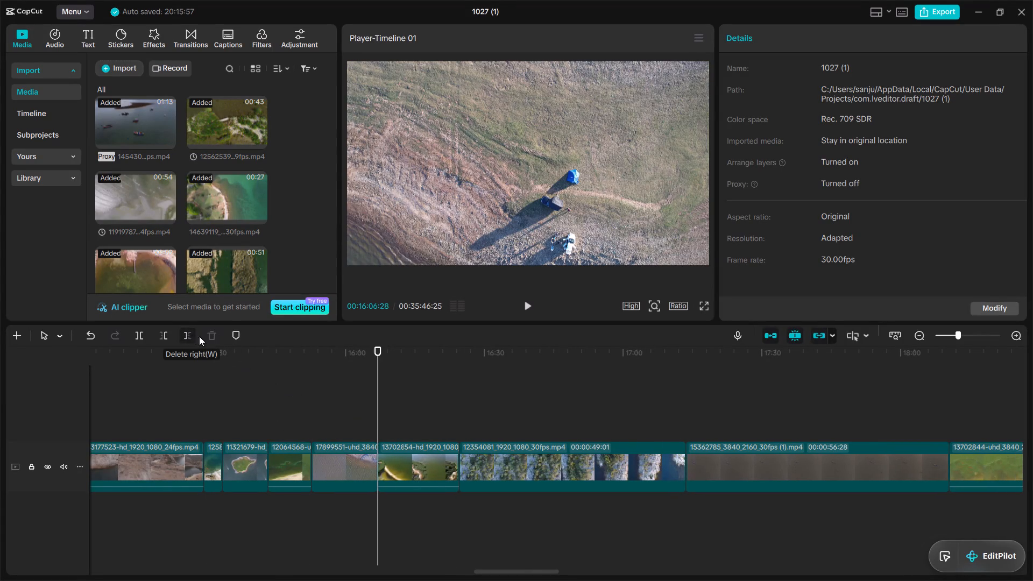
Trim the end of the 13702854 clip by cutting it at 00:16:22:09.
{"action": "left_click", "coordinate": [449, 425]}
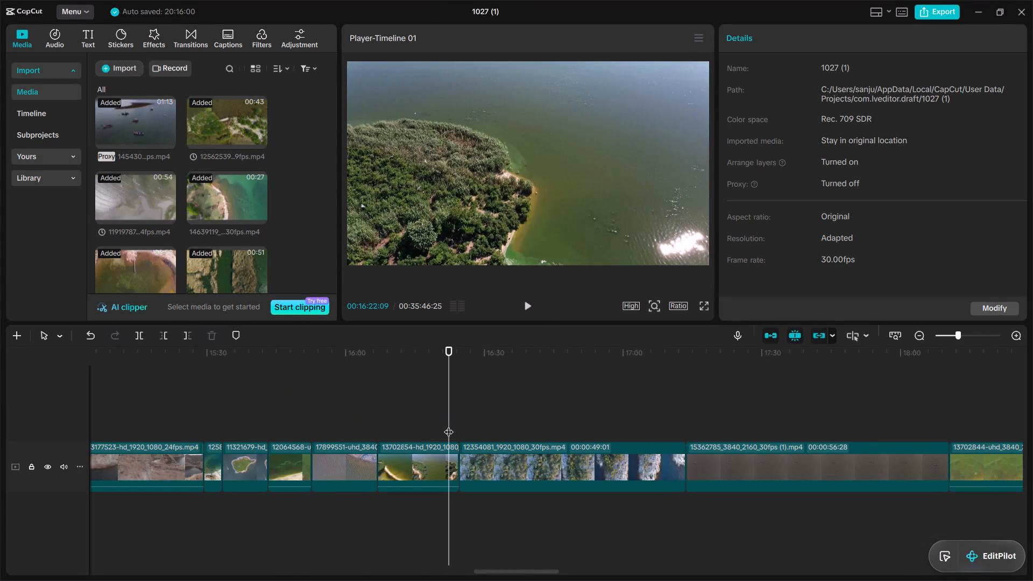
{"action": "left_click", "coordinate": [188, 332]}
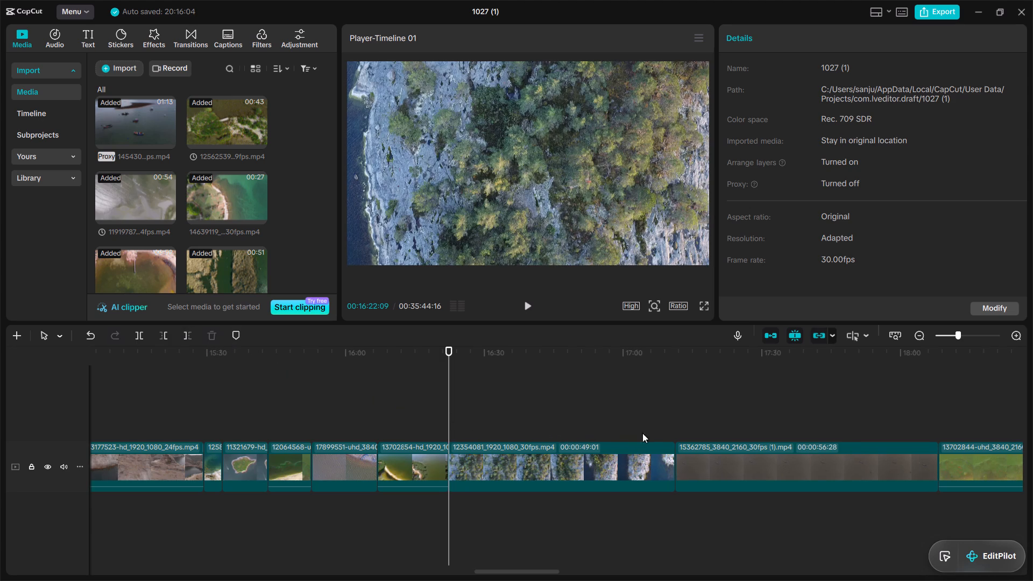
Trim the end of the 12354081 clip by cutting it at 00:17:07:23.
{"action": "left_click", "coordinate": [659, 429]}
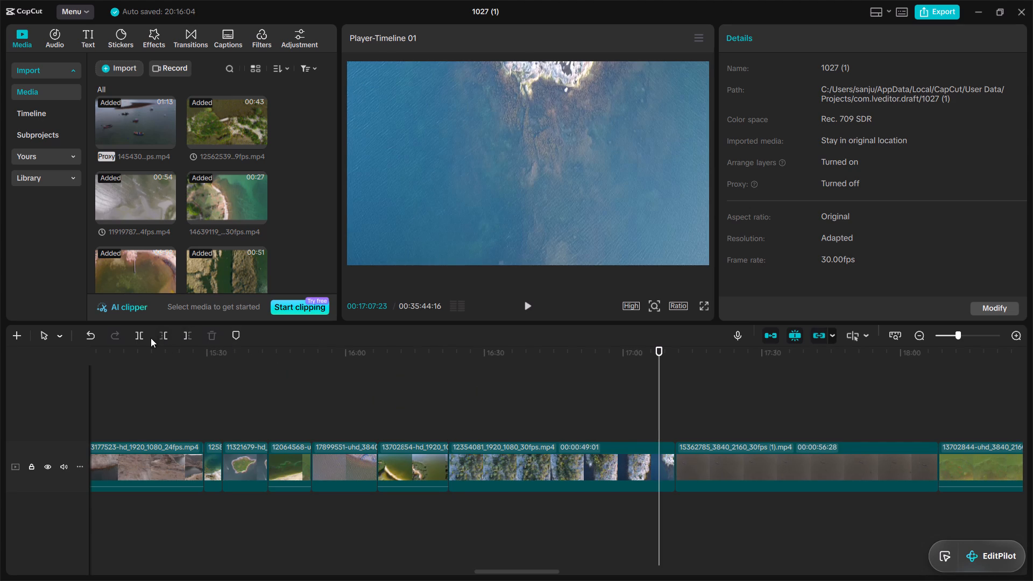
{"action": "left_click", "coordinate": [187, 331]}
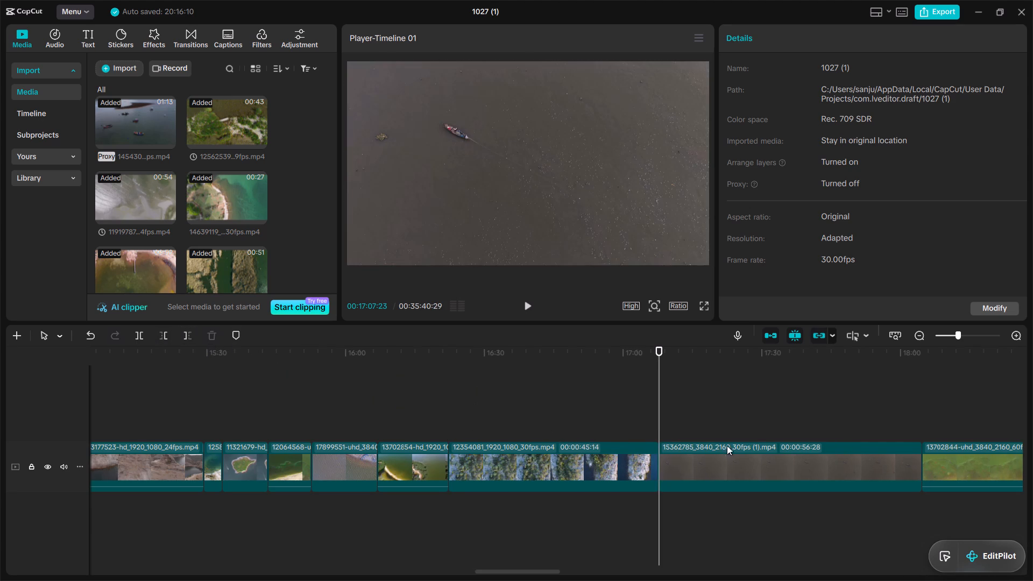
Trim the end of the 15362785 (1) clip by cutting it at 00:18:00:18.
{"action": "left_click", "coordinate": [903, 427]}
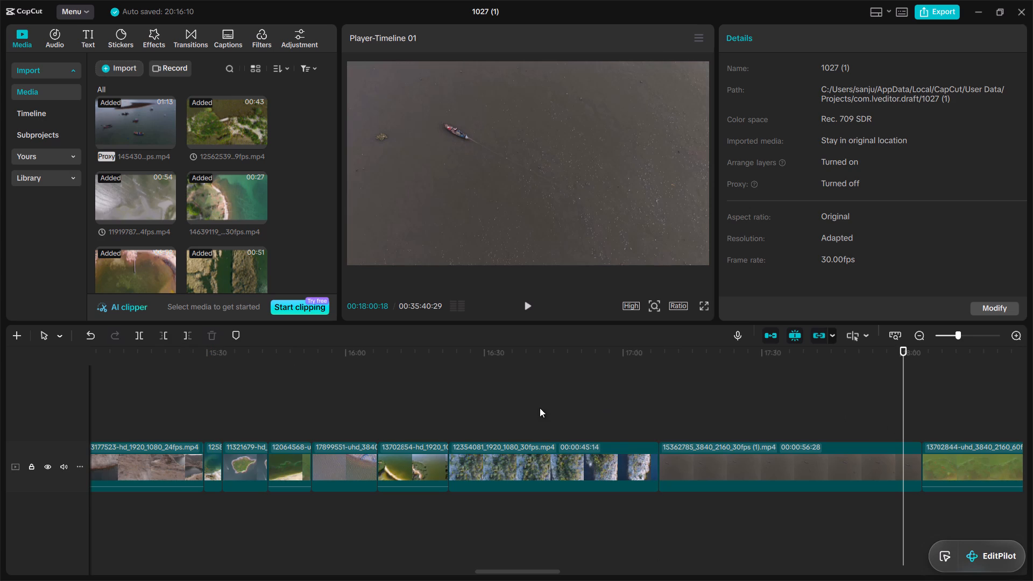
{"action": "left_click", "coordinate": [188, 332]}
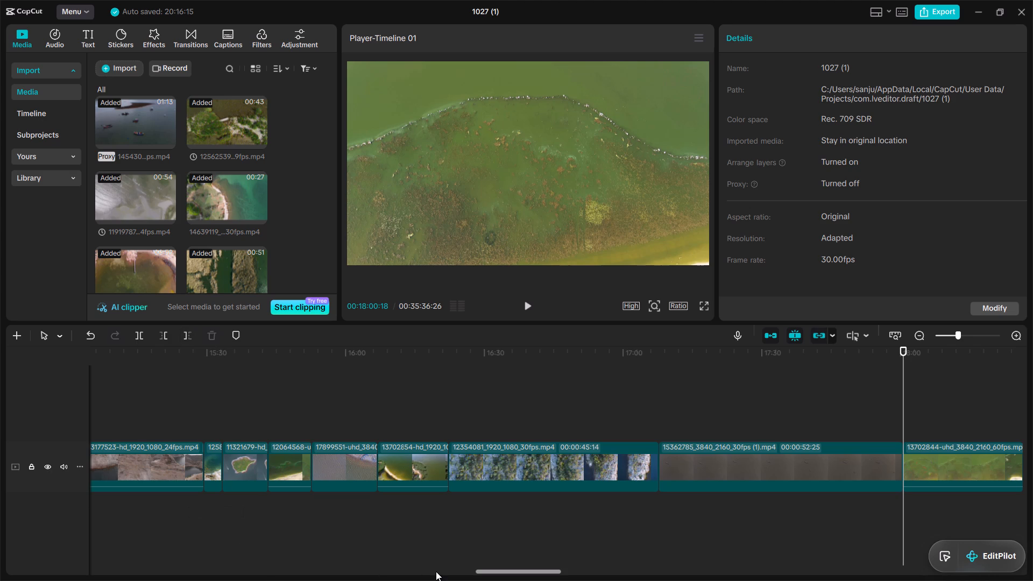
Trim the end of the 14693885 clip that follows the 13702844 clip by cutting it at 00:18:38:12.
{"action": "left_click_drag", "start_coordinate": [485, 569], "coordinate": [533, 563]}
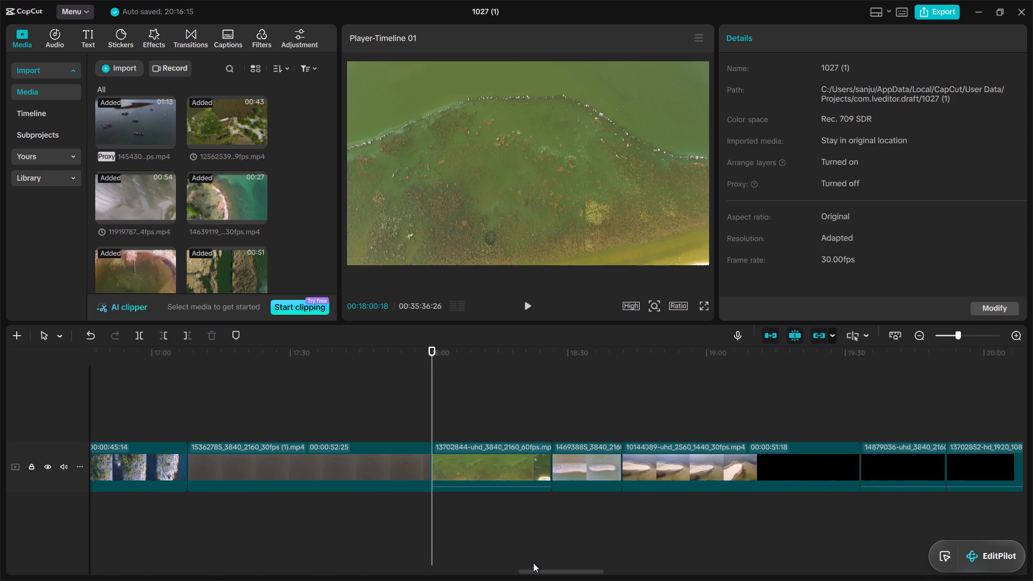
{"action": "left_click_drag", "start_coordinate": [533, 563], "coordinate": [554, 563]}
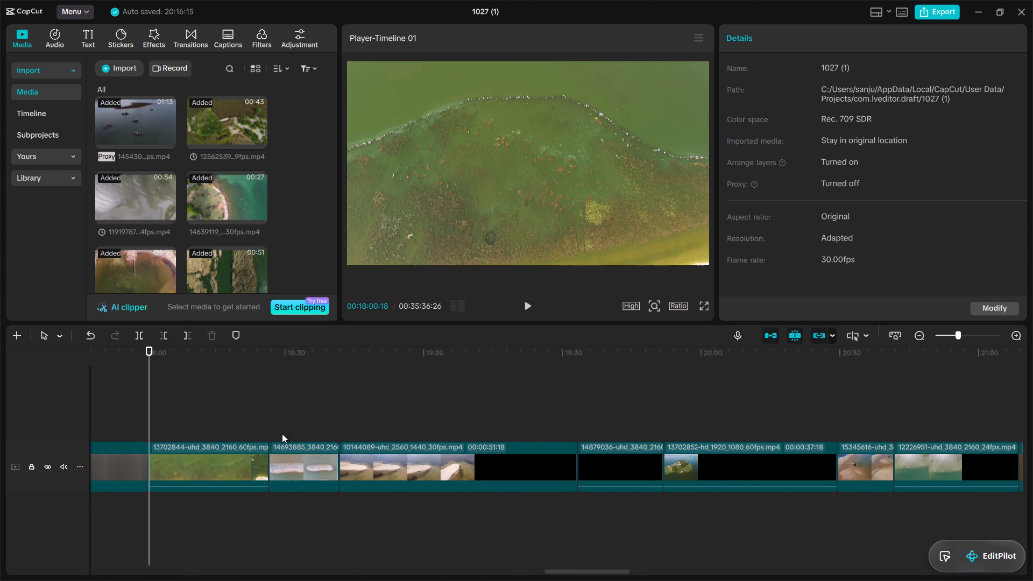
{"action": "left_click", "coordinate": [324, 430]}
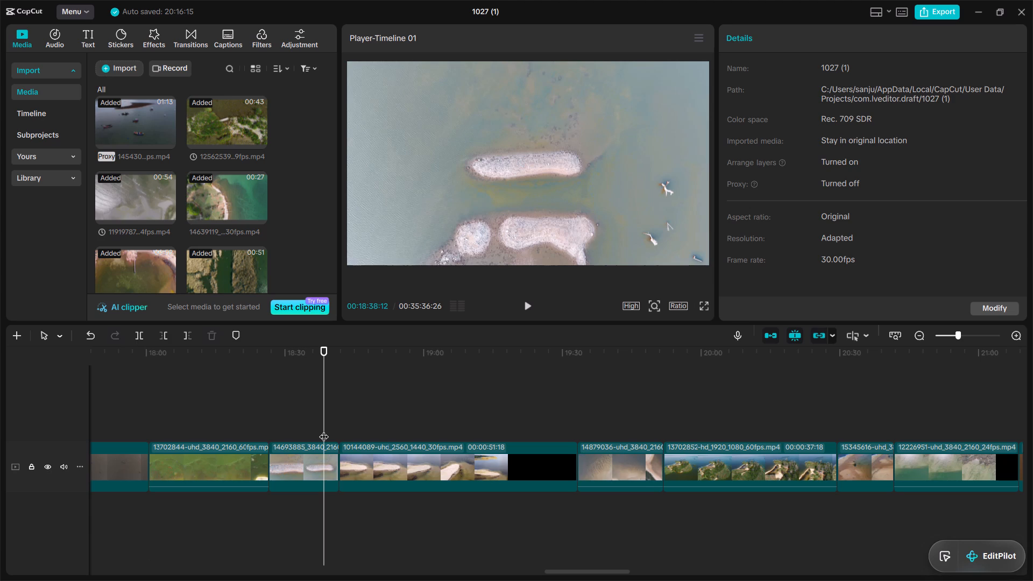
{"action": "left_click", "coordinate": [187, 343]}
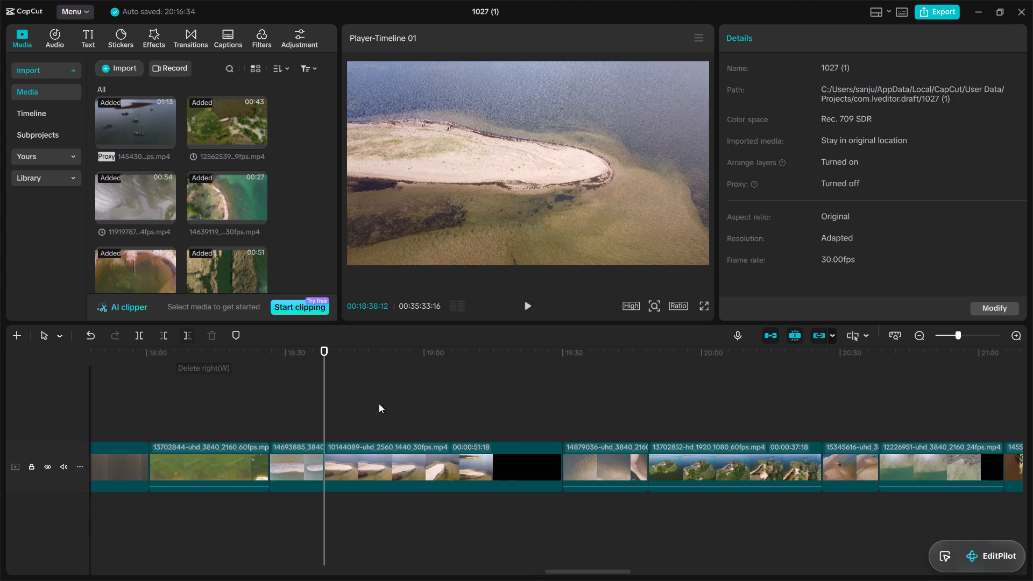
Trim the end of the 10144089 clip by cutting it at 00:19:21:08.
{"action": "double_click", "coordinate": [522, 423]}
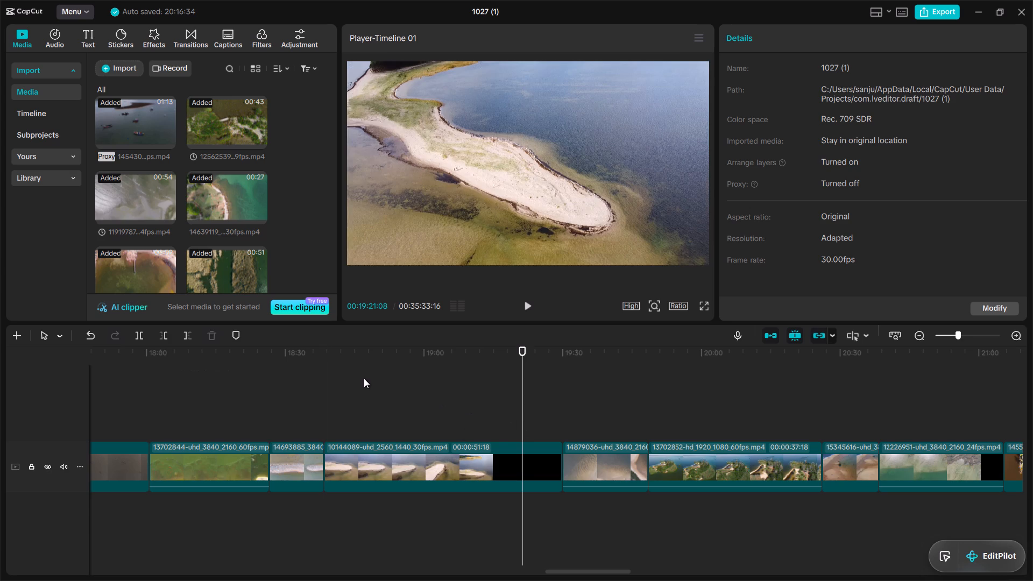
{"action": "left_click", "coordinate": [190, 335]}
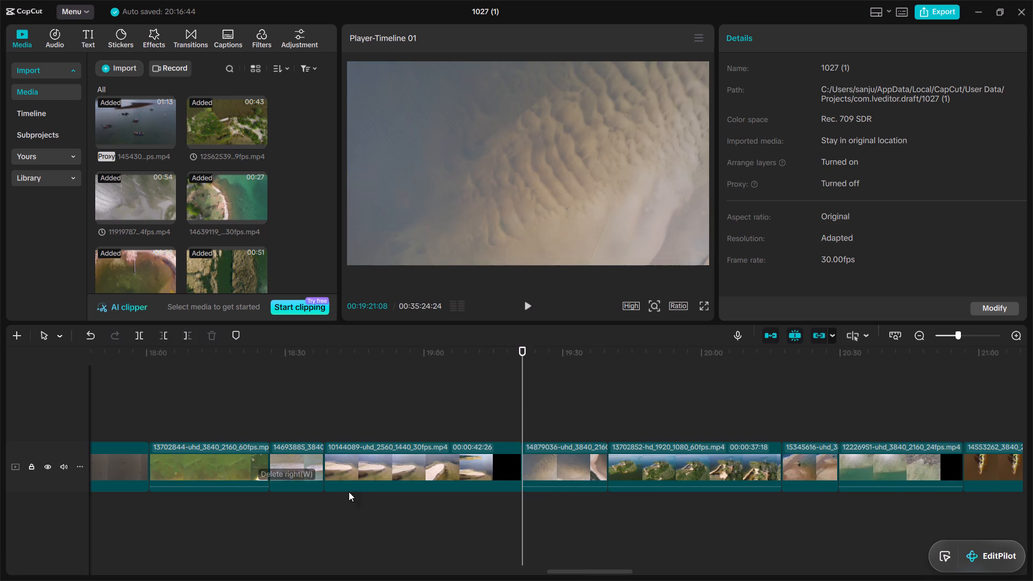
Trim the end of the 14879036 clip by cutting it at 00:19:36:09.
{"action": "left_click", "coordinate": [592, 430]}
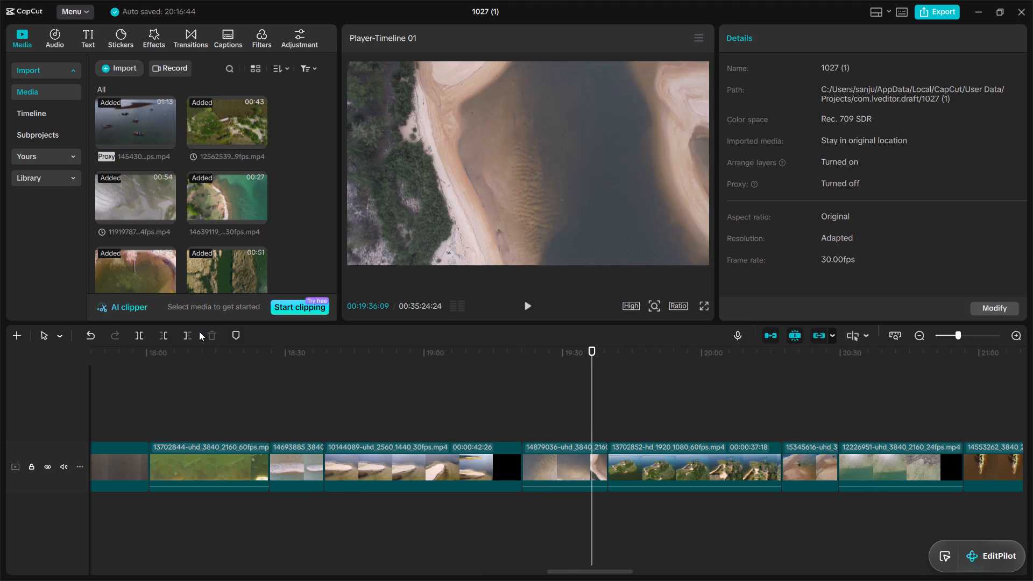
{"action": "left_click", "coordinate": [190, 332]}
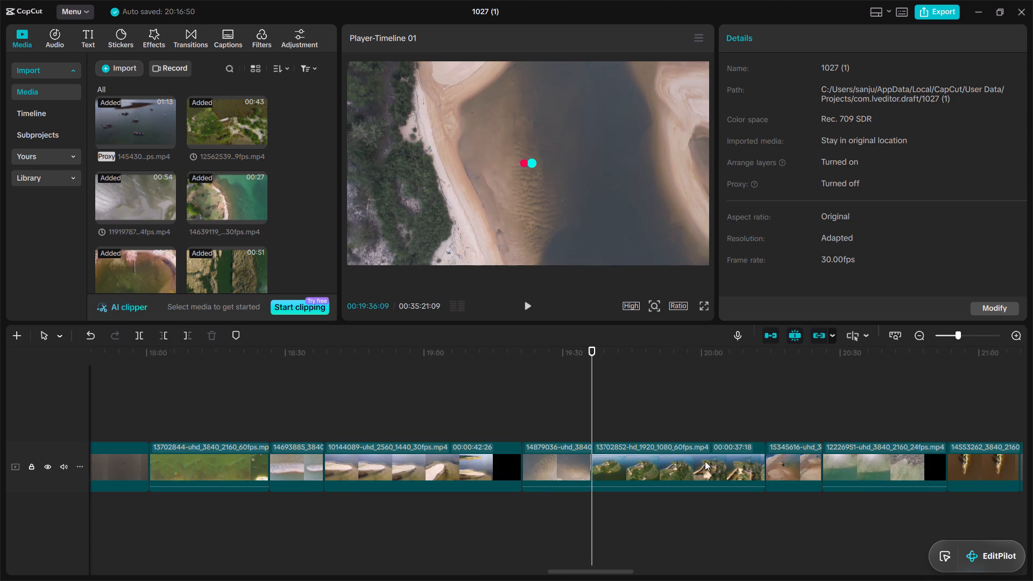
Trim the end of the 13702852 clip by cutting it at 00:20:10:05.
{"action": "double_click", "coordinate": [748, 424]}
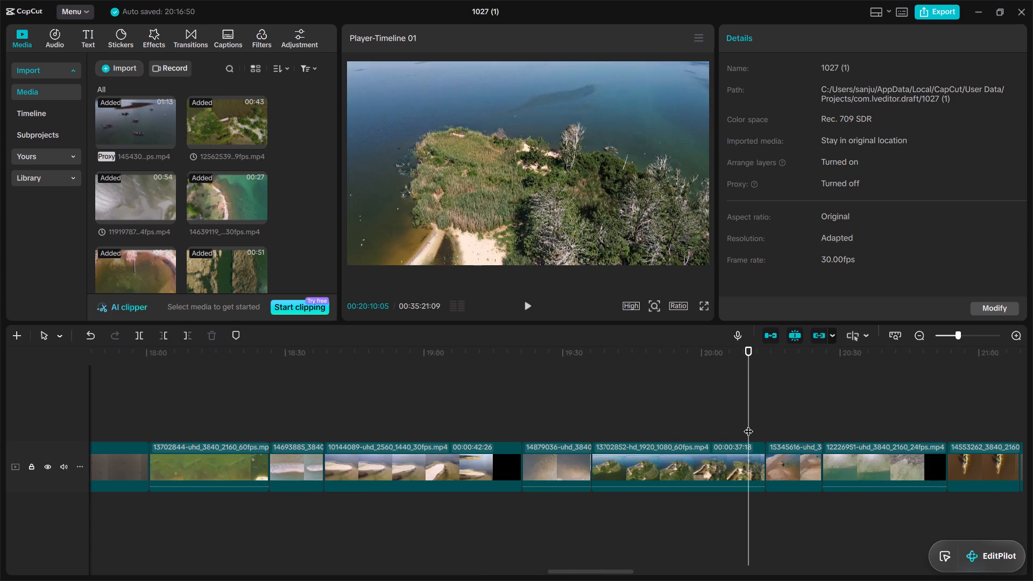
{"action": "left_click", "coordinate": [190, 338]}
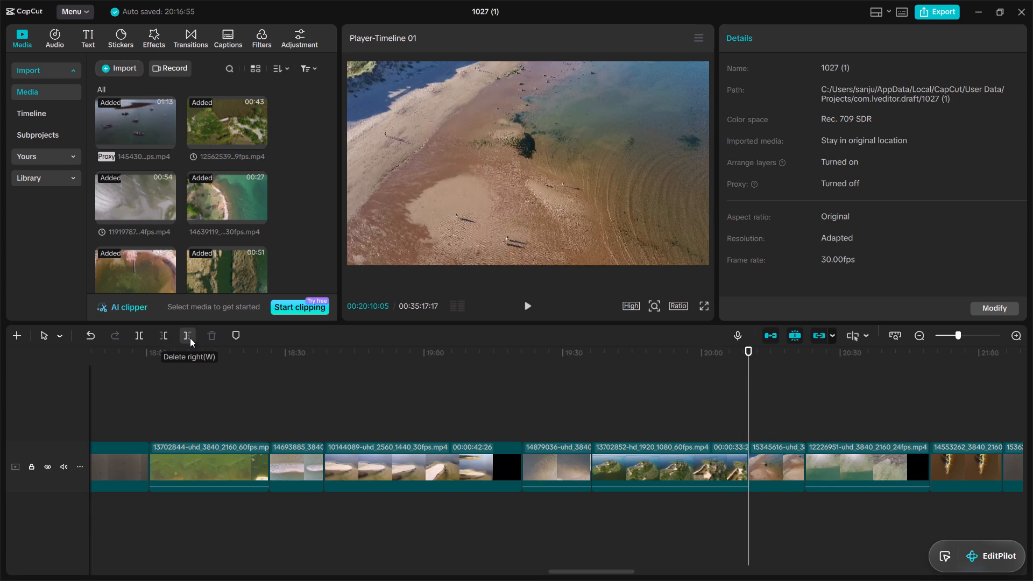
Trim the end of the 15345616 clip by cutting it at 00:20:19:28.
{"action": "left_click", "coordinate": [794, 428]}
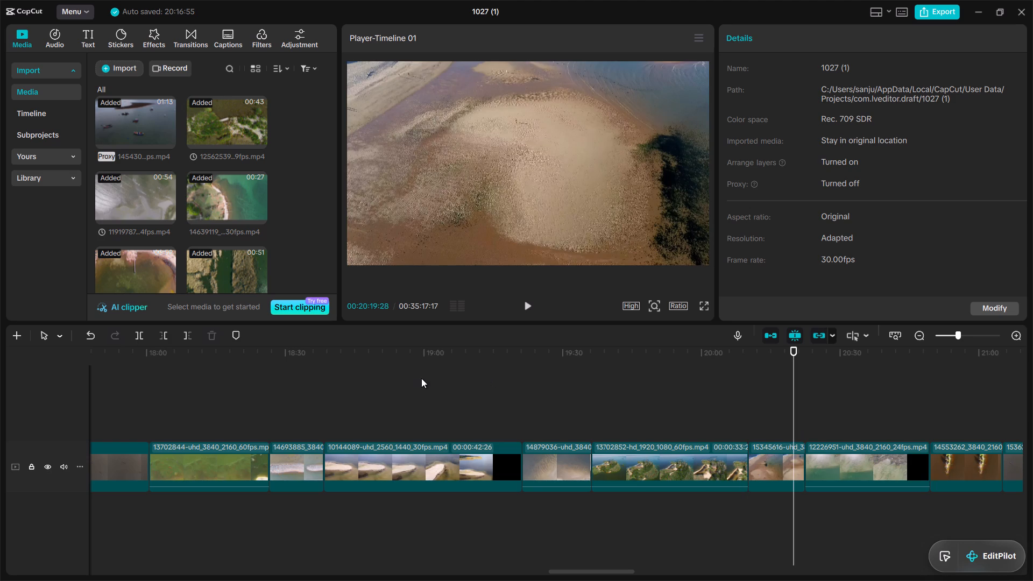
{"action": "left_click", "coordinate": [190, 336]}
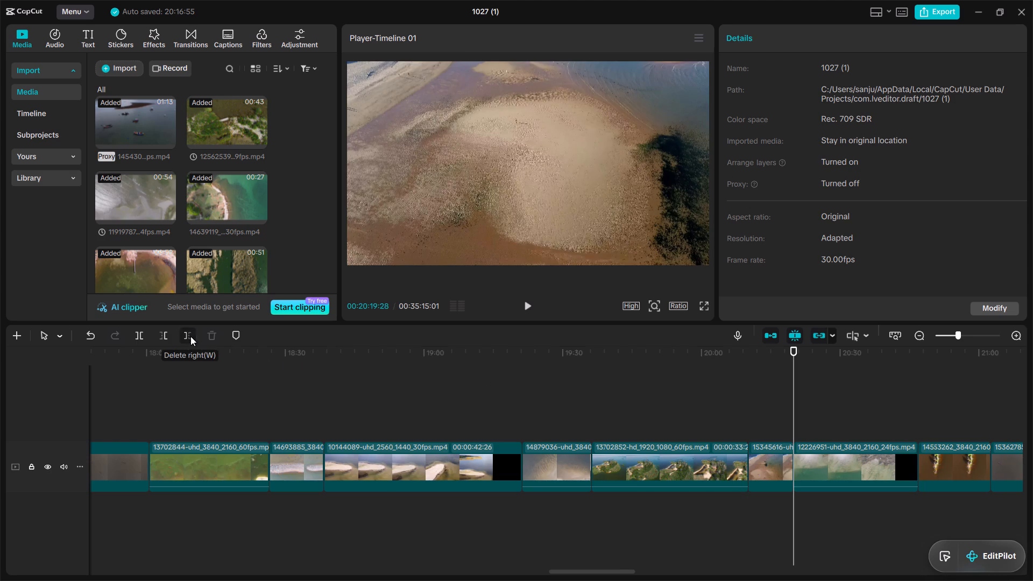
Trim the end of the 12226951 clip by cutting it at 00:20:42:22.
{"action": "left_click", "coordinate": [899, 422]}
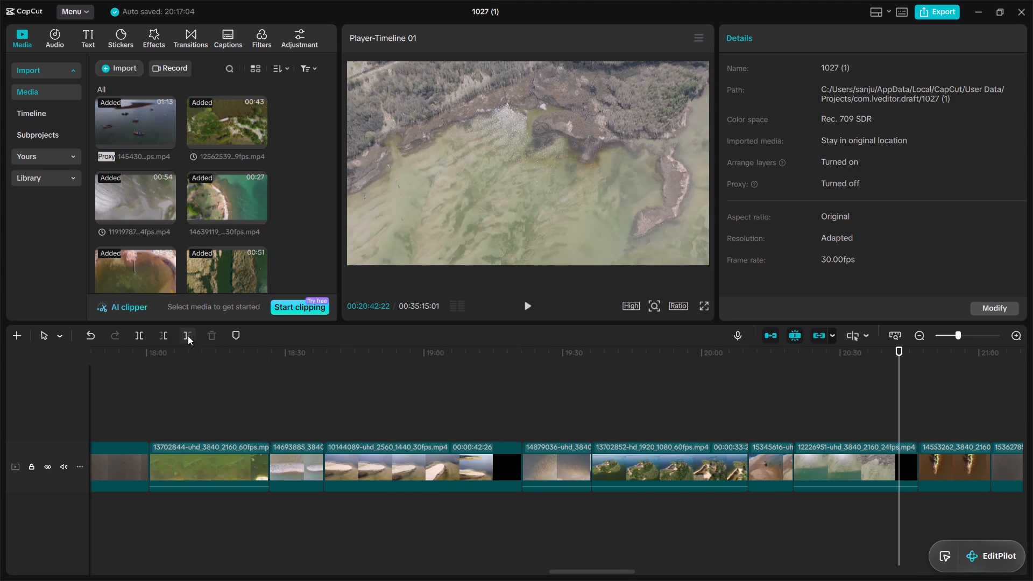
{"action": "left_click", "coordinate": [186, 335]}
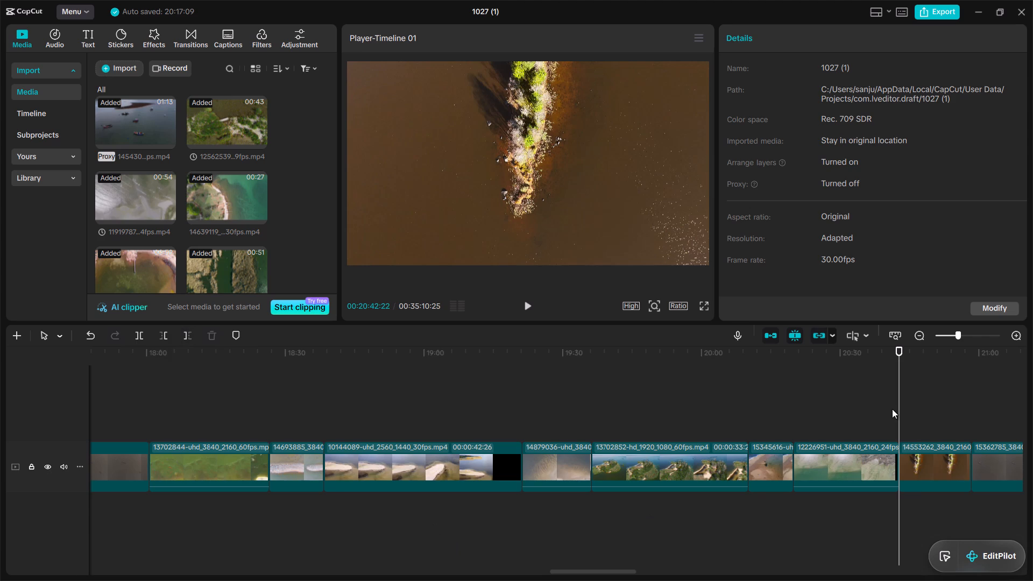
Trim the end of the 14553262 clip by cutting it at 00:20:53:24.
{"action": "left_click", "coordinate": [950, 422]}
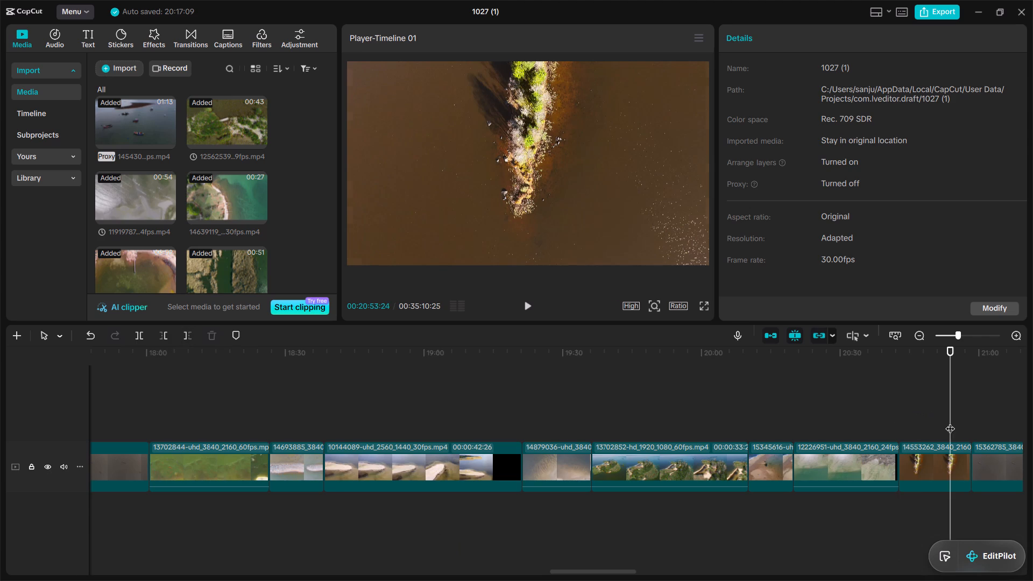
{"action": "left_click", "coordinate": [188, 336]}
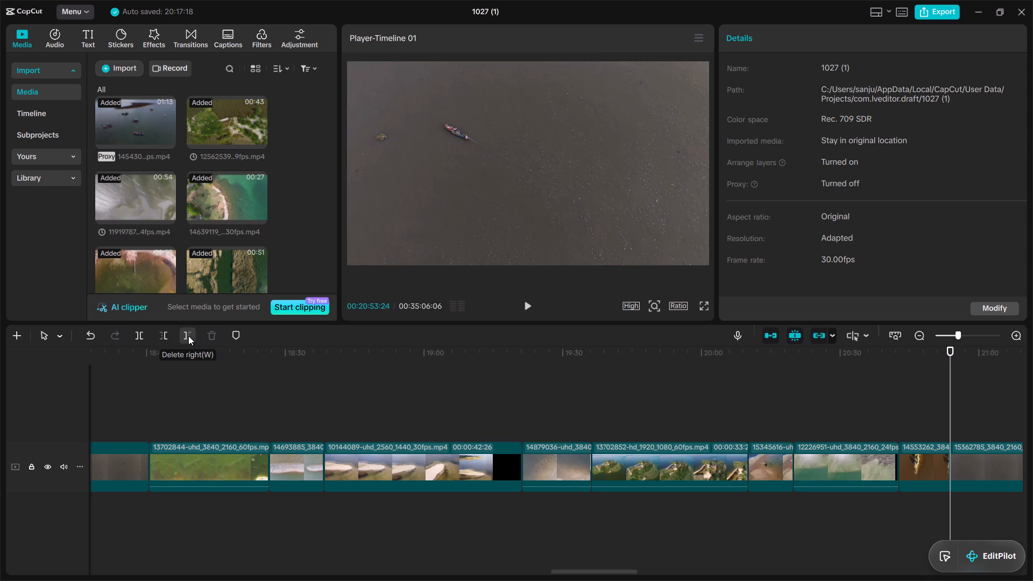
Trim the end of the 15362785 clip that follows the 14553262 clip by cutting it at 00:21:46:13.
{"action": "left_click", "coordinate": [602, 568]}
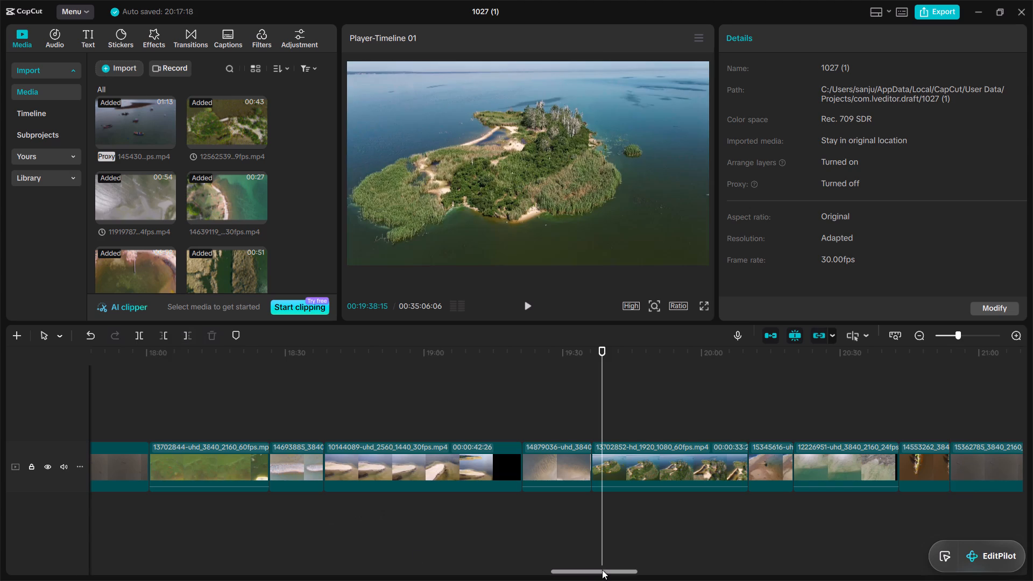
{"action": "left_click_drag", "start_coordinate": [602, 570], "coordinate": [662, 567]}
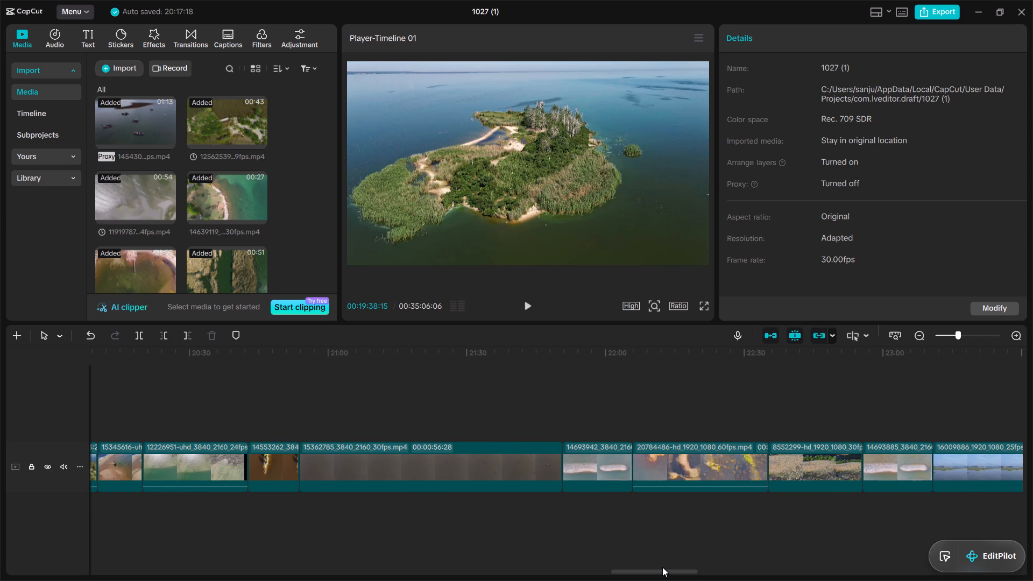
{"action": "left_click", "coordinate": [543, 431]}
{"action": "left_click", "coordinate": [188, 337]}
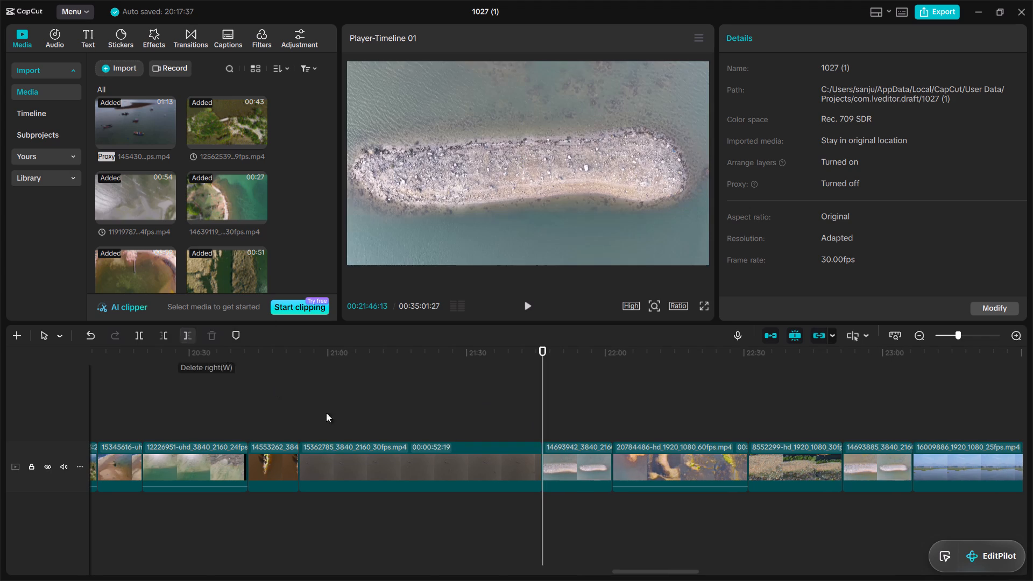
Trim the end of the 14693942 clip by cutting it at 00:21:59:02.
{"action": "double_click", "coordinate": [601, 428]}
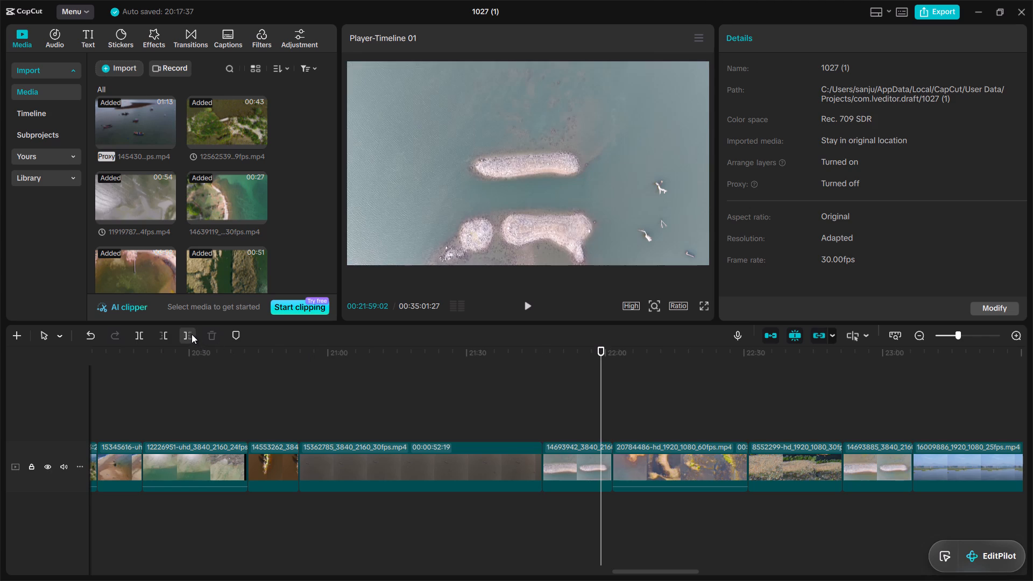
{"action": "left_click", "coordinate": [192, 334]}
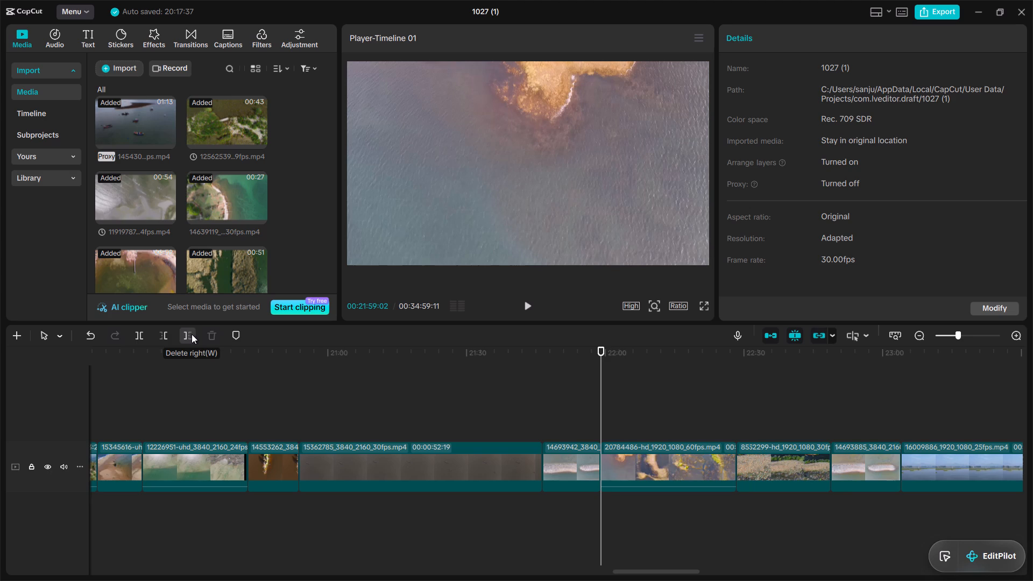
Trim the end of the 20784486 clip by cutting it at 00:22:23:29.
{"action": "double_click", "coordinate": [716, 423]}
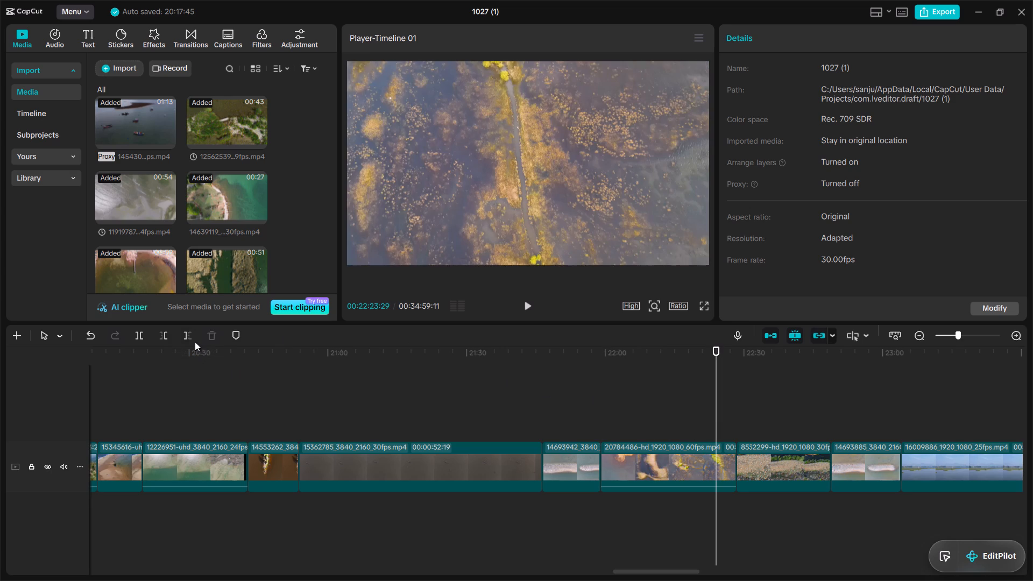
{"action": "left_click", "coordinate": [190, 337]}
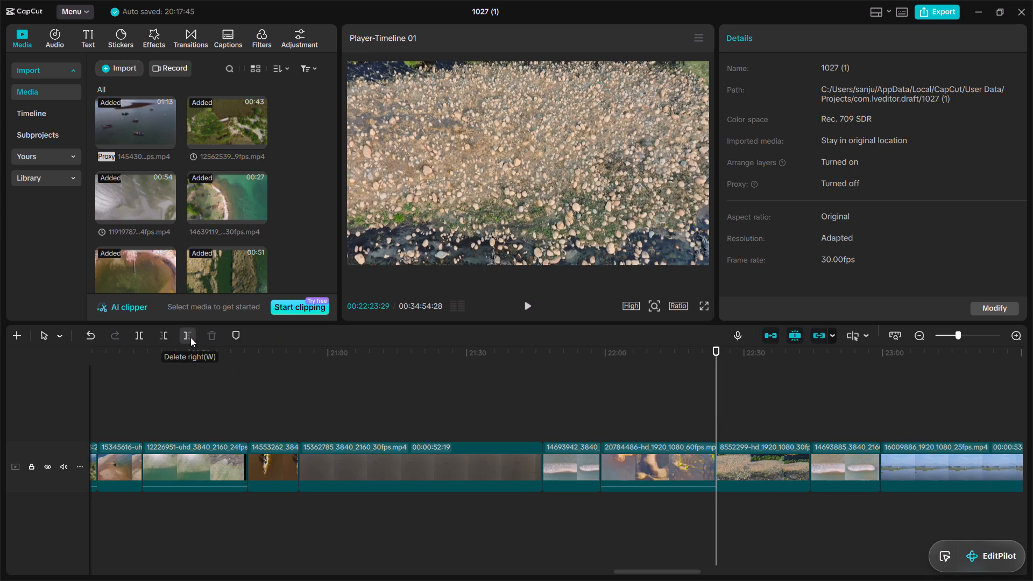
Trim the end of the 8552299 clip by cutting it at 00:22:40:04.
{"action": "left_click", "coordinate": [792, 420]}
{"action": "left_click_drag", "start_coordinate": [792, 420], "coordinate": [492, 371]}
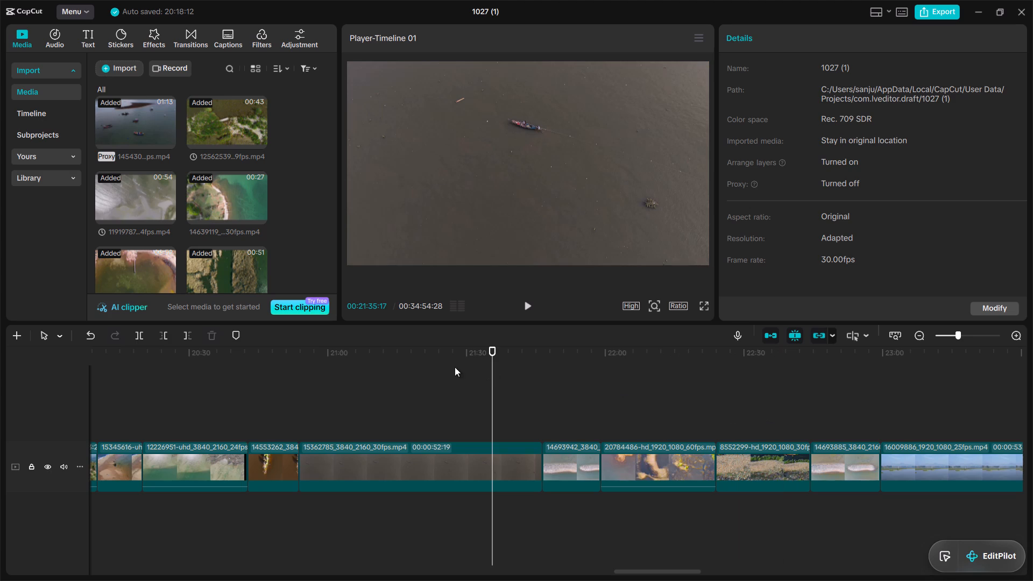
{"action": "double_click", "coordinate": [791, 406]}
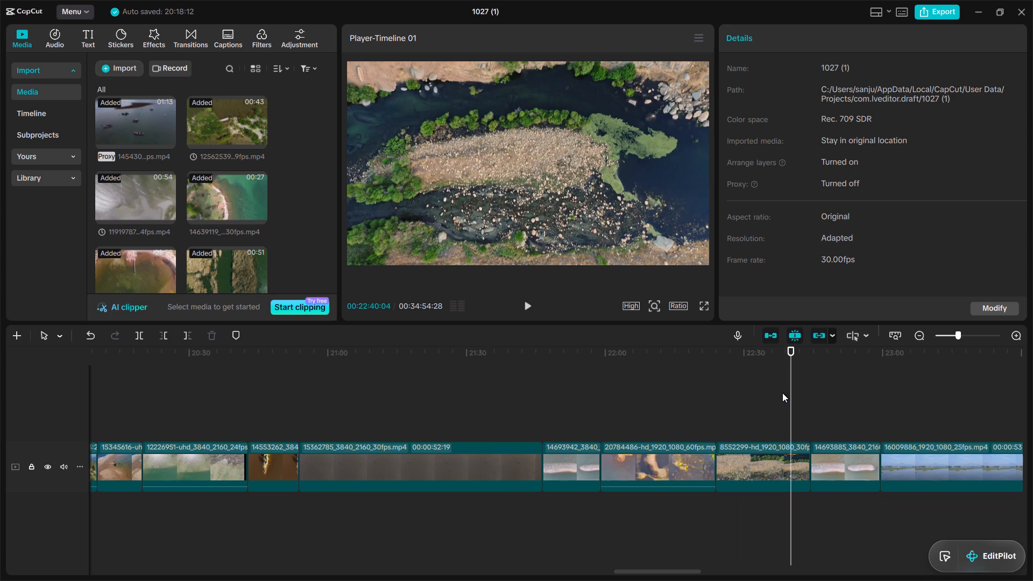
{"action": "left_click", "coordinate": [188, 334]}
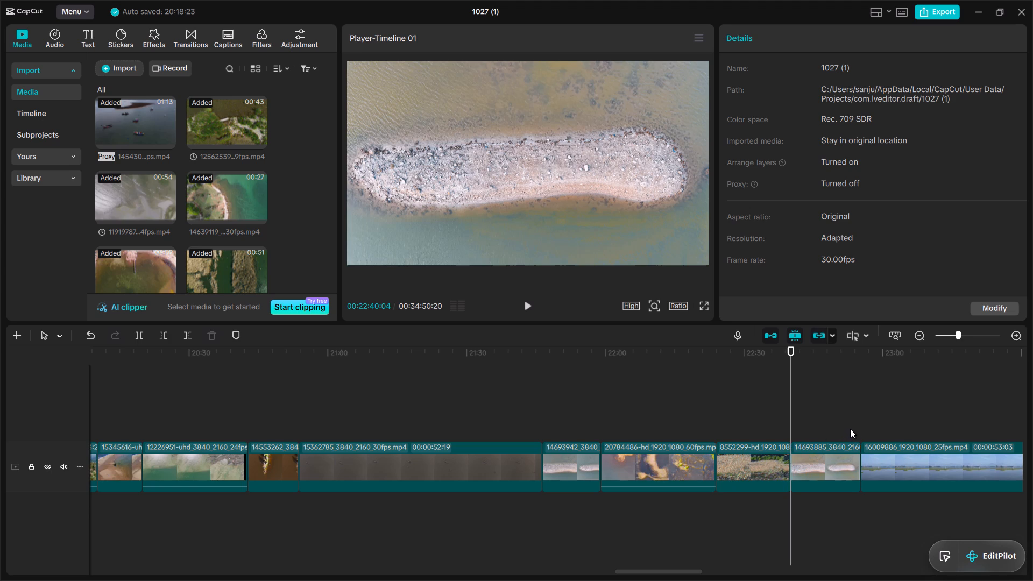
Trim the end of the 14693885 clip by cutting it at 00:22:52:28.
{"action": "left_click", "coordinate": [850, 429]}
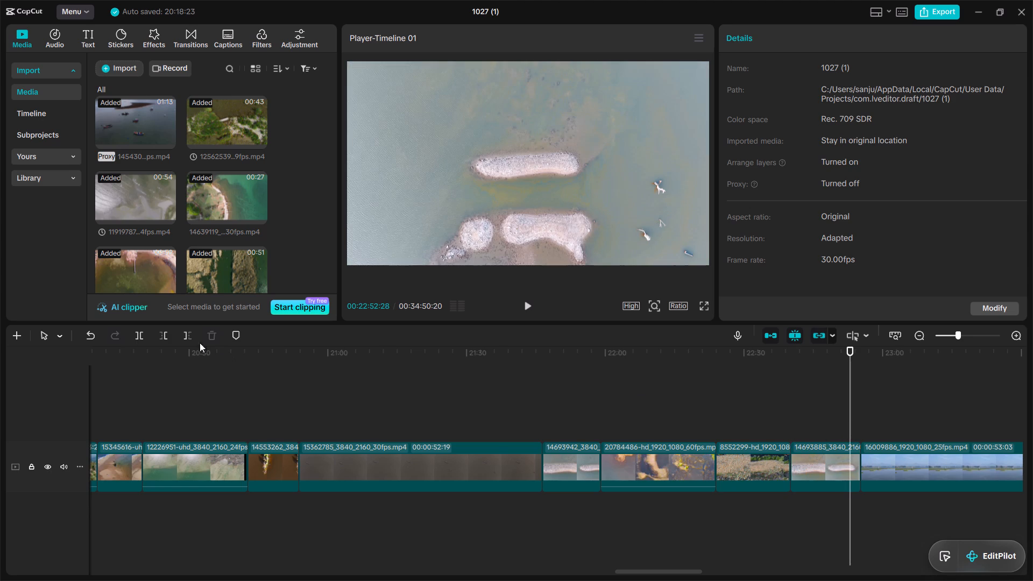
{"action": "left_click", "coordinate": [186, 335]}
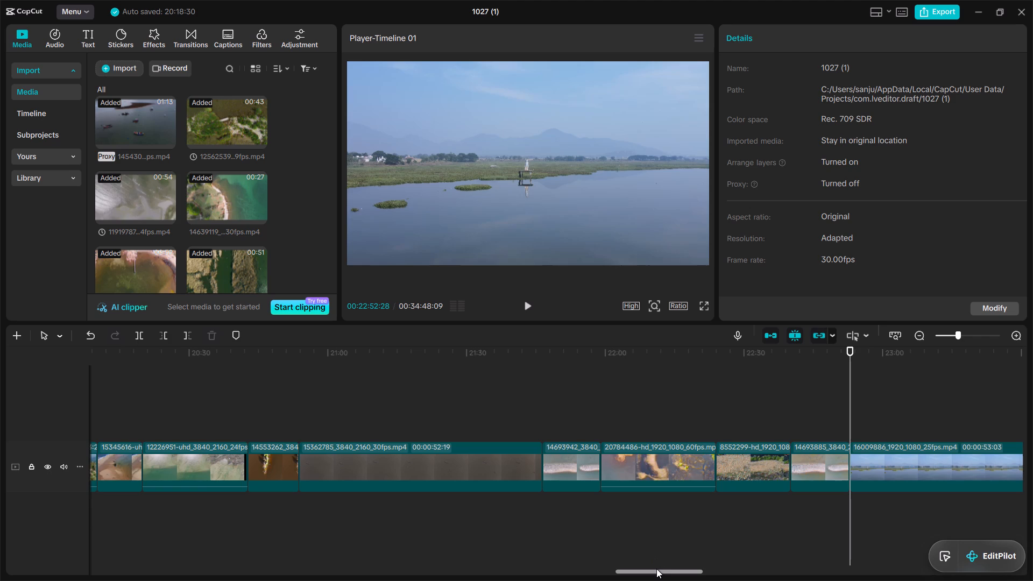
Trim the end of the 16009886 clip by cutting it at 00:23:42:19.
{"action": "left_click_drag", "start_coordinate": [656, 569], "coordinate": [673, 569]}
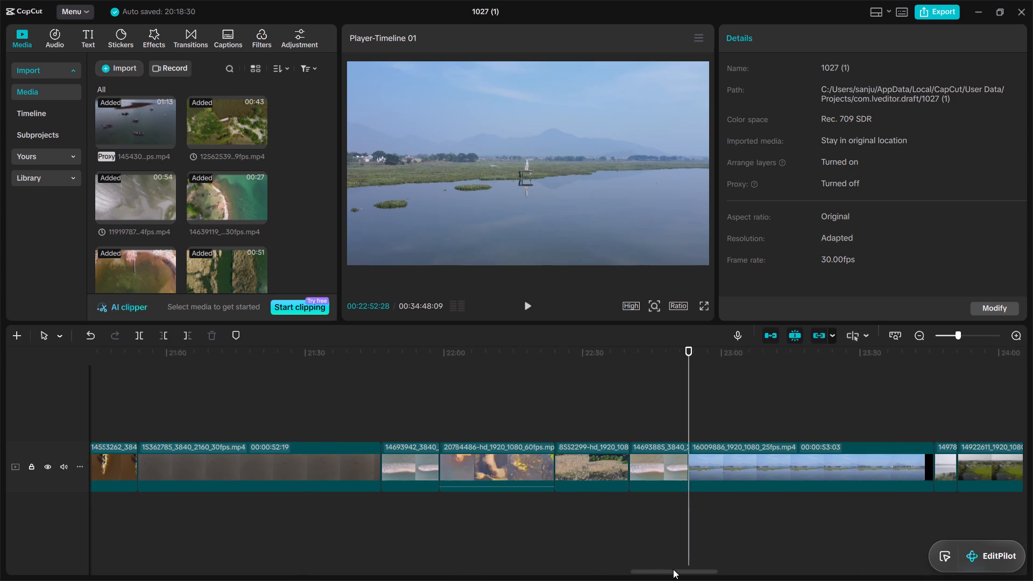
{"action": "left_click_drag", "start_coordinate": [673, 569], "coordinate": [710, 572]}
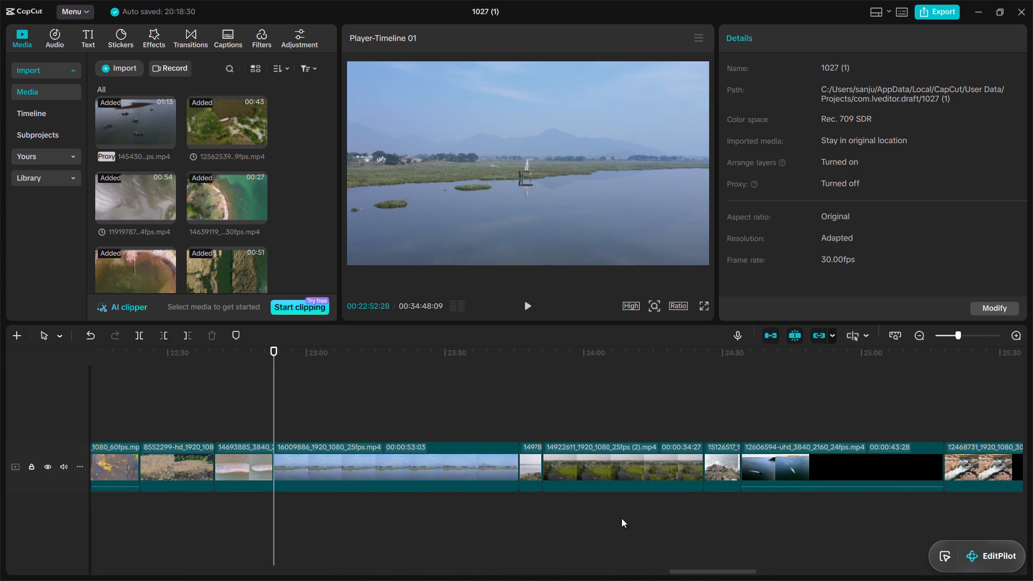
{"action": "left_click", "coordinate": [504, 431]}
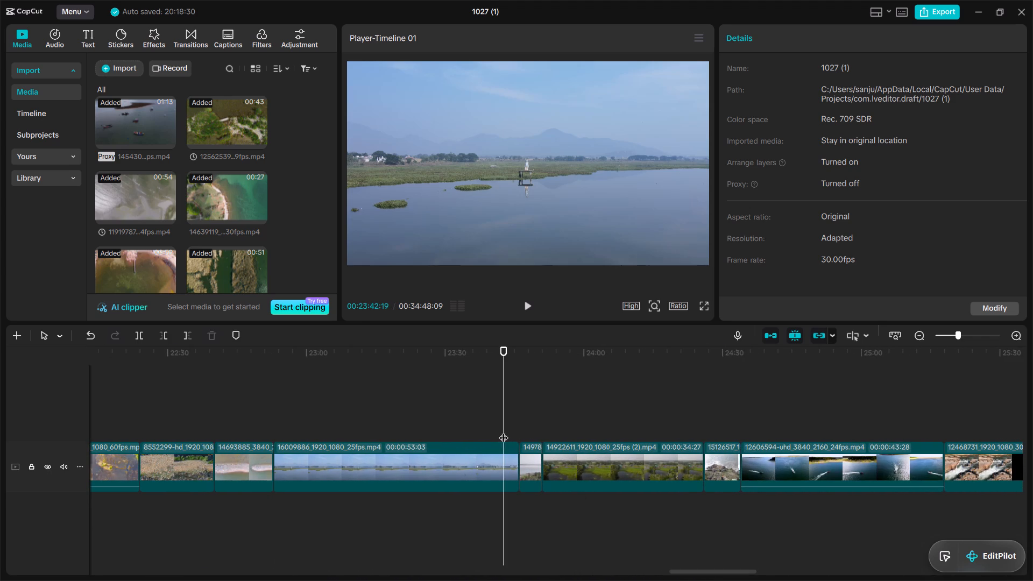
{"action": "left_click", "coordinate": [185, 333]}
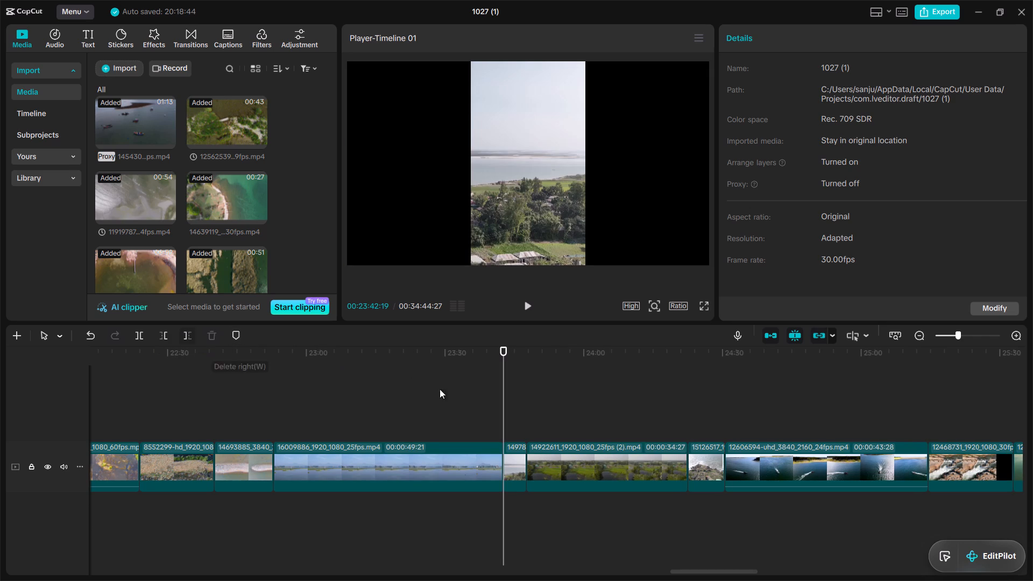
Trim the start of the 14922611 (2) clip by removing everything before 00:23:50:24 within it.
{"action": "left_click", "coordinate": [541, 426]}
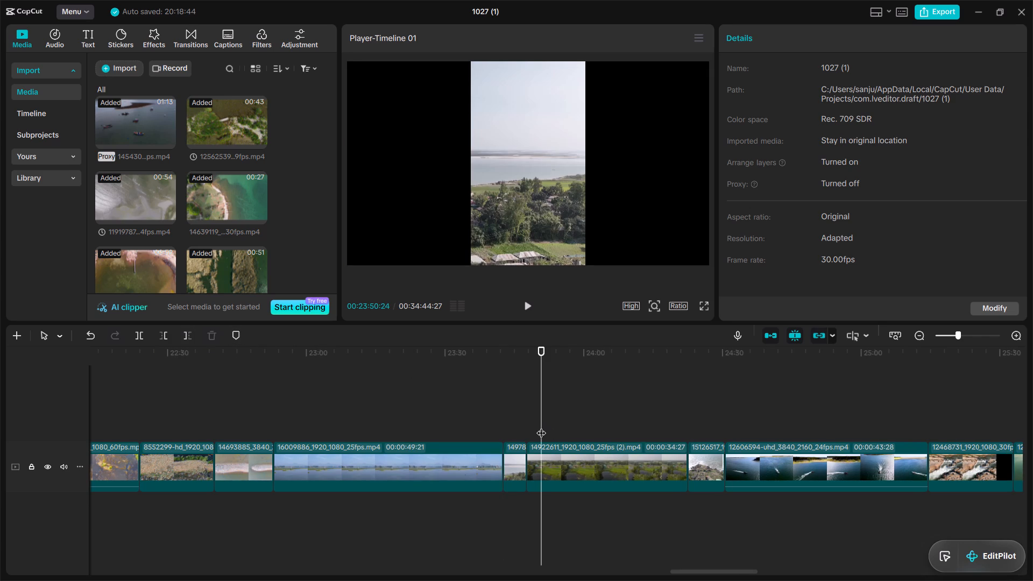
{"action": "left_click", "coordinate": [165, 335]}
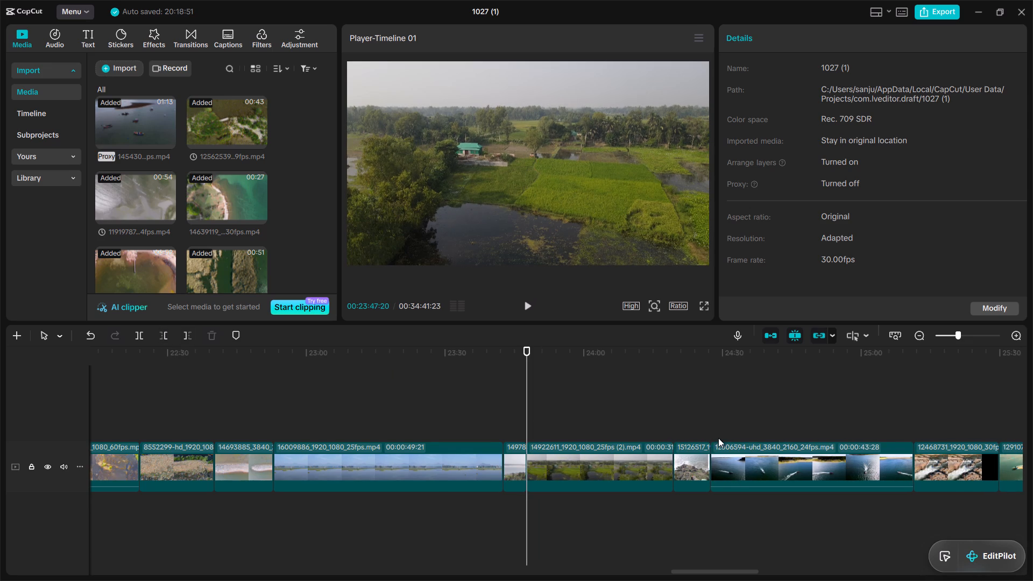
Trim the end of the 12606594 clip by cutting it at 00:25:04:28.
{"action": "left_click", "coordinate": [884, 428]}
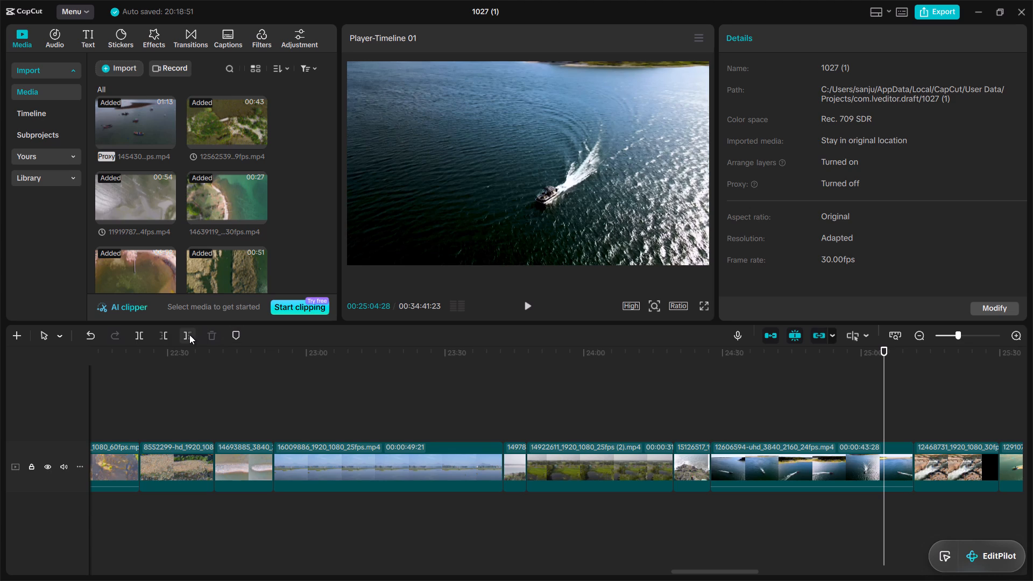
{"action": "left_click", "coordinate": [189, 335]}
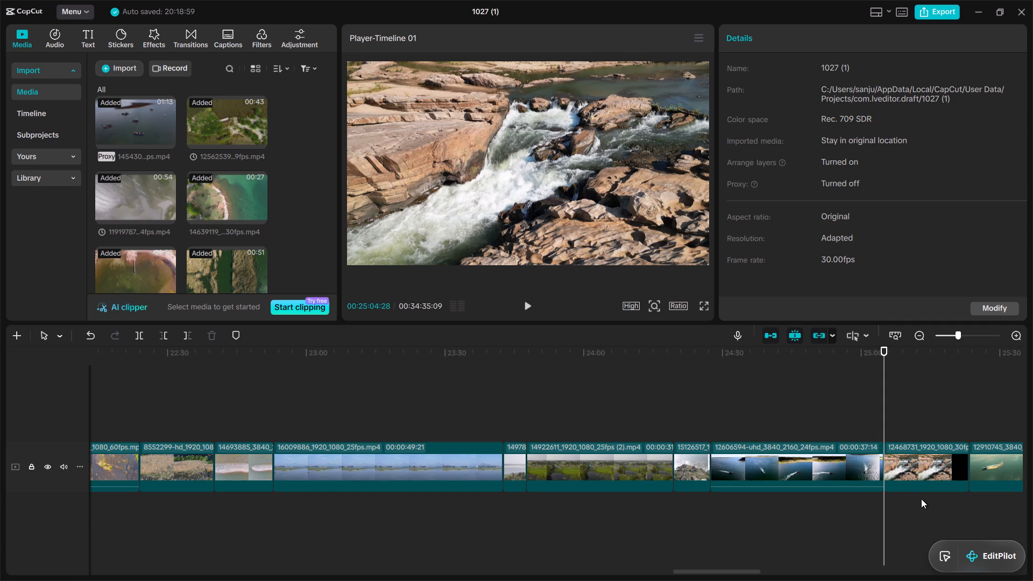
Trim the end of the 12468731 clip by cutting it at 00:25:20:12.
{"action": "left_click_drag", "start_coordinate": [742, 569], "coordinate": [782, 569]}
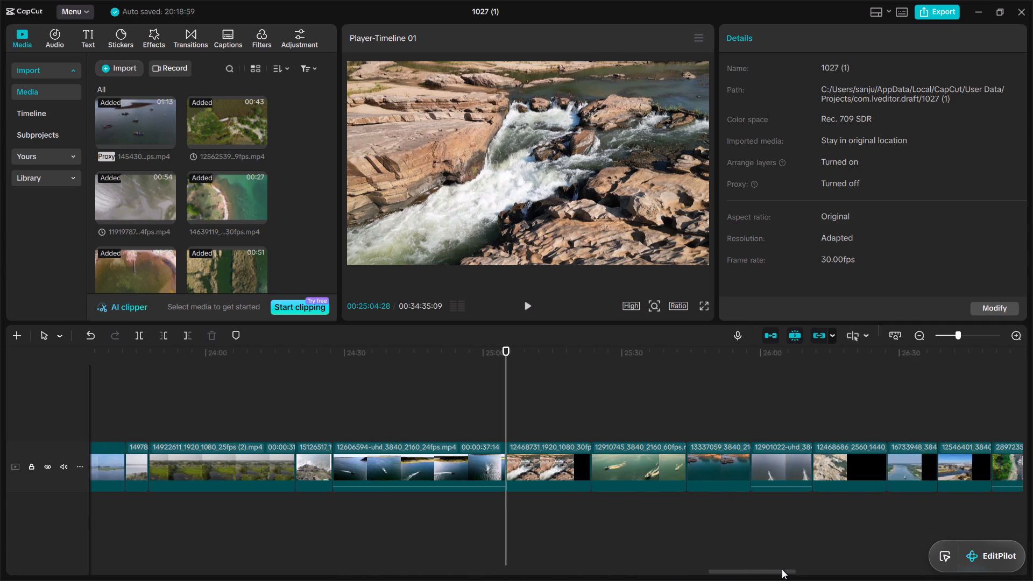
{"action": "left_click_drag", "start_coordinate": [782, 569], "coordinate": [806, 568]}
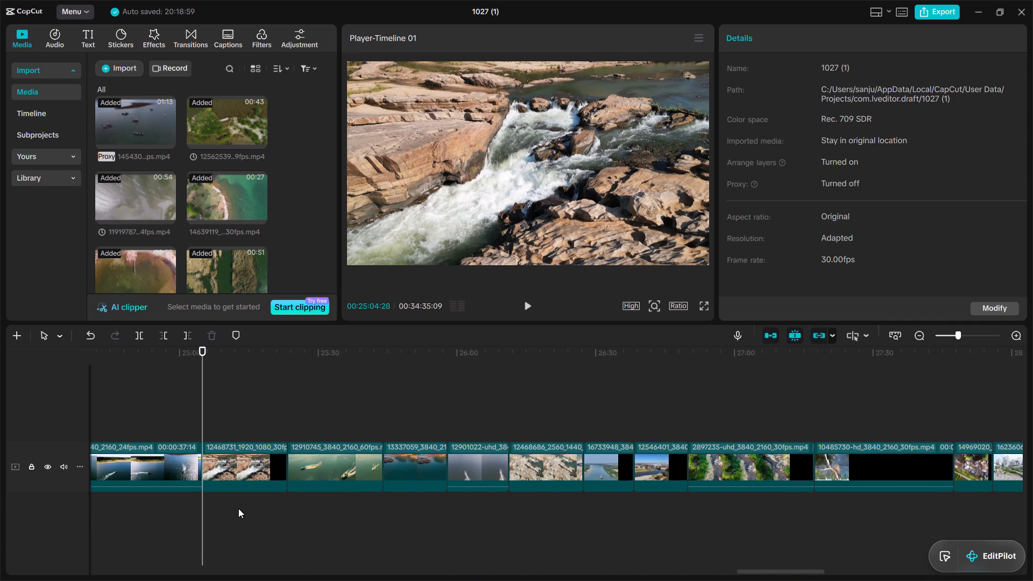
{"action": "left_click", "coordinate": [274, 431]}
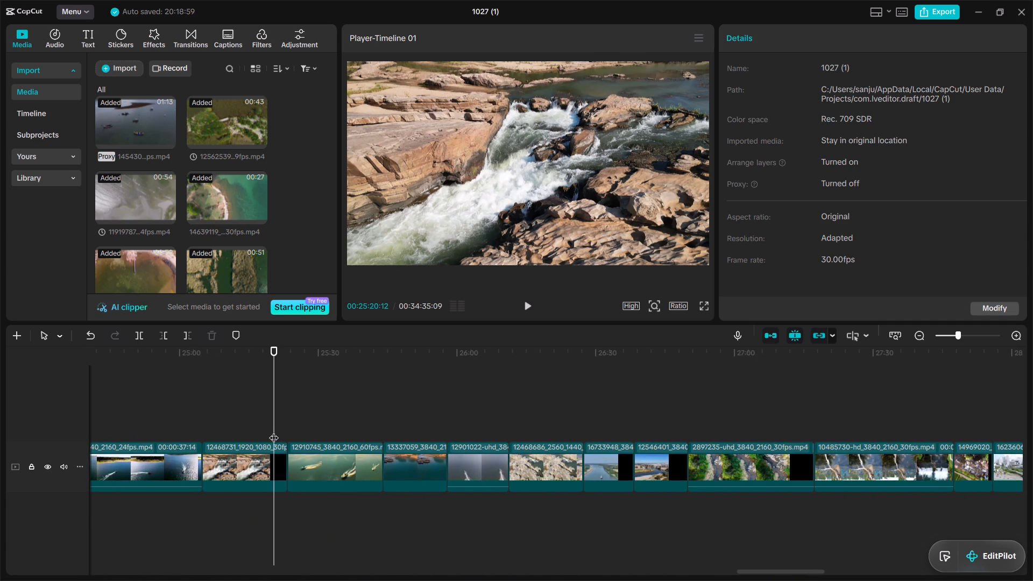
{"action": "left_click", "coordinate": [185, 332]}
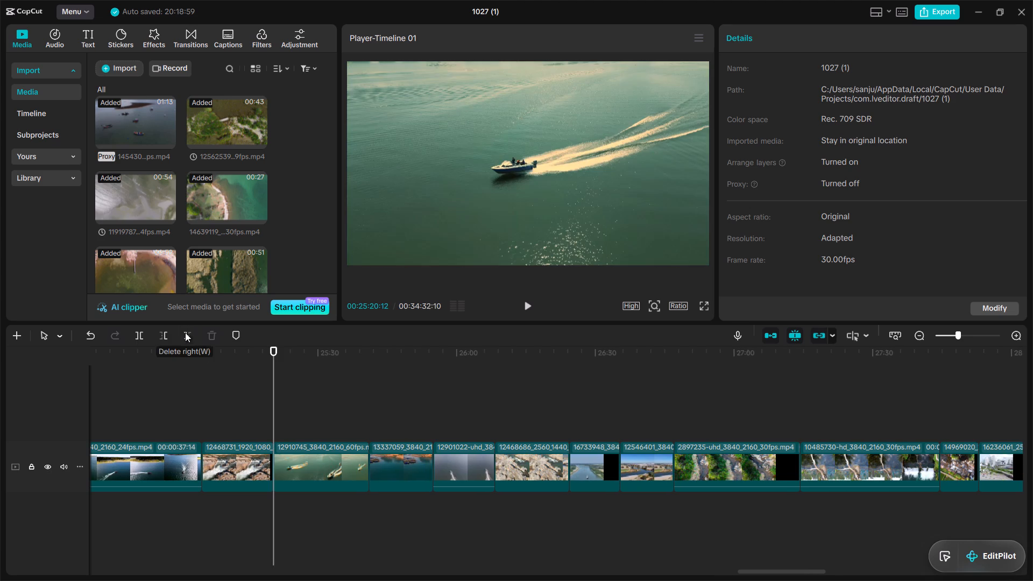
Trim the end of the 12910745 clip by cutting it at 00:25:38:26.
{"action": "double_click", "coordinate": [359, 421]}
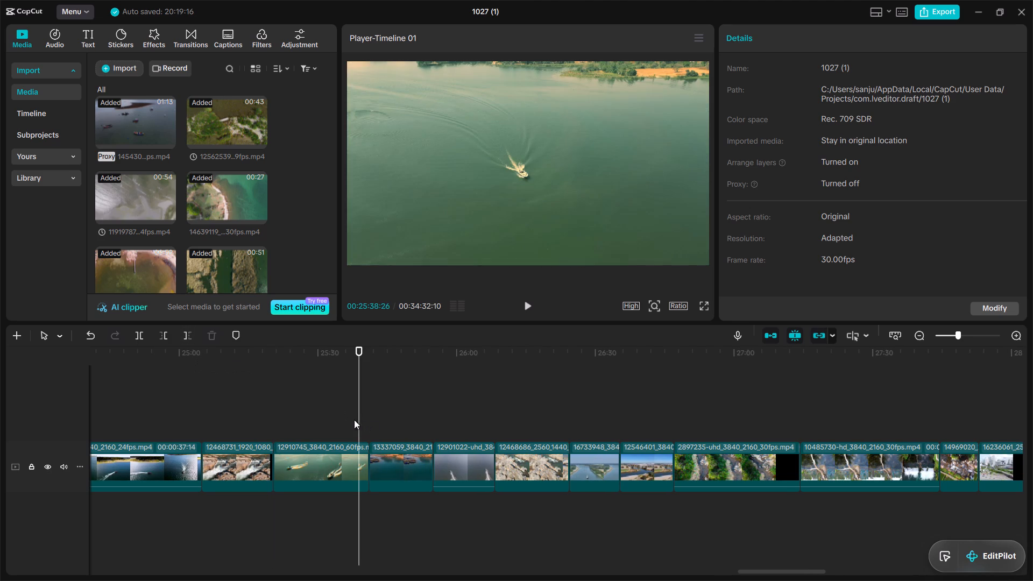
{"action": "left_click", "coordinate": [187, 333]}
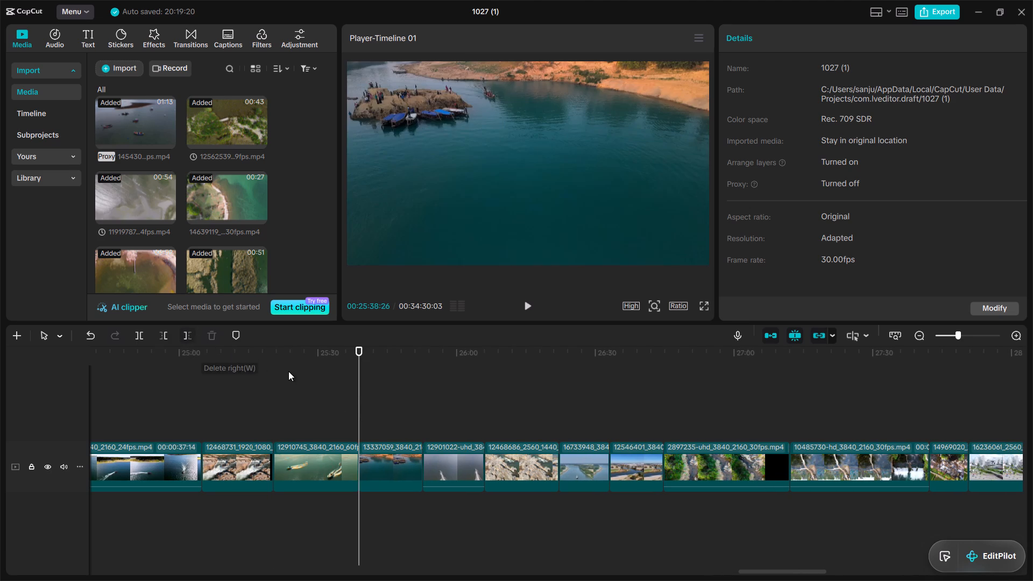
Trim the end of the 13337059 clip by cutting it at 00:25:49:24.
{"action": "double_click", "coordinate": [409, 415]}
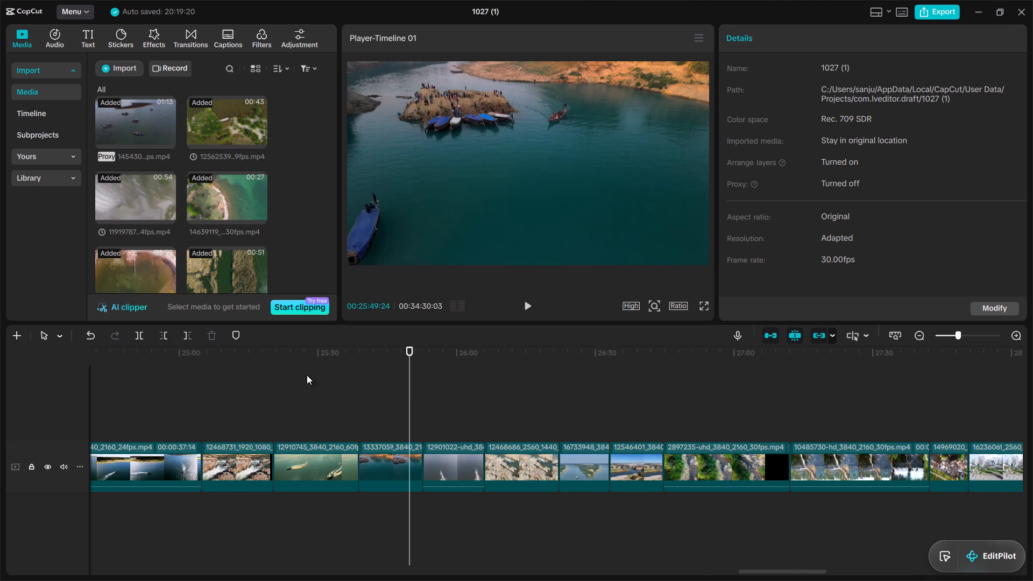
{"action": "left_click", "coordinate": [187, 333]}
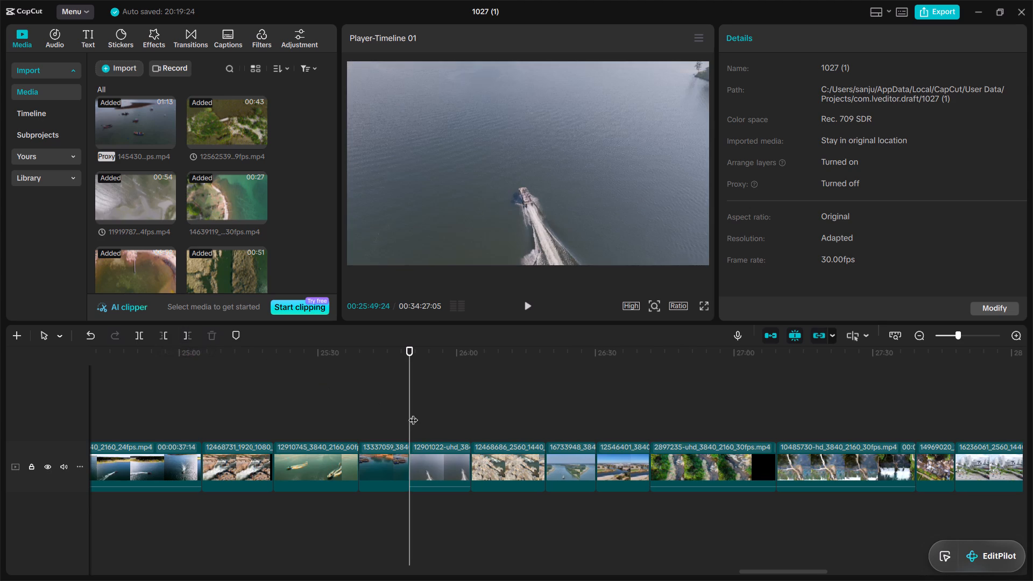
Trim the end of the 12901022 clip by cutting it at 00:26:00:04.
{"action": "double_click", "coordinate": [457, 426]}
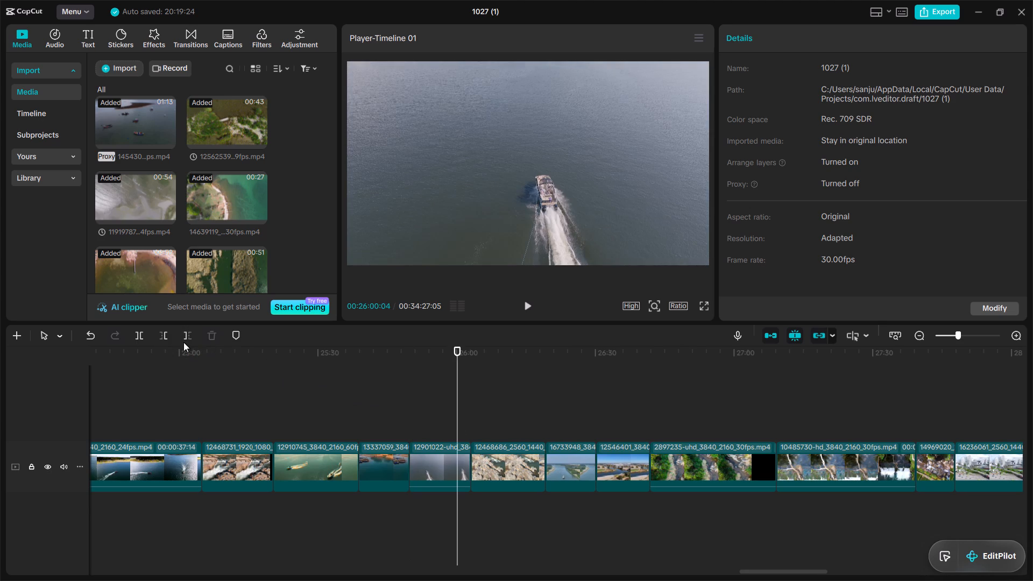
{"action": "left_click", "coordinate": [183, 336]}
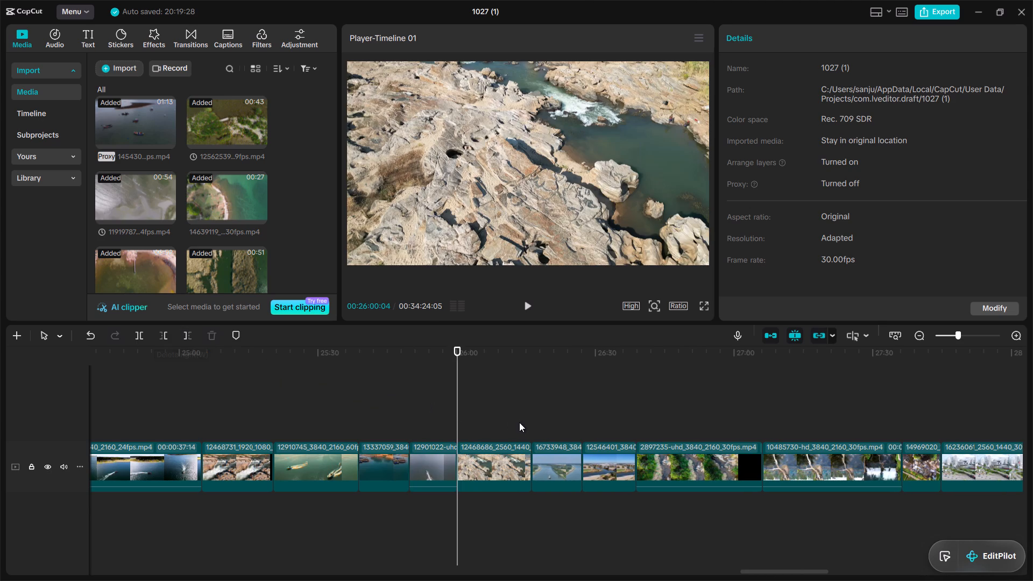
Trim the end of the 12468686 clip by cutting it at 00:26:13:16.
{"action": "double_click", "coordinate": [519, 424]}
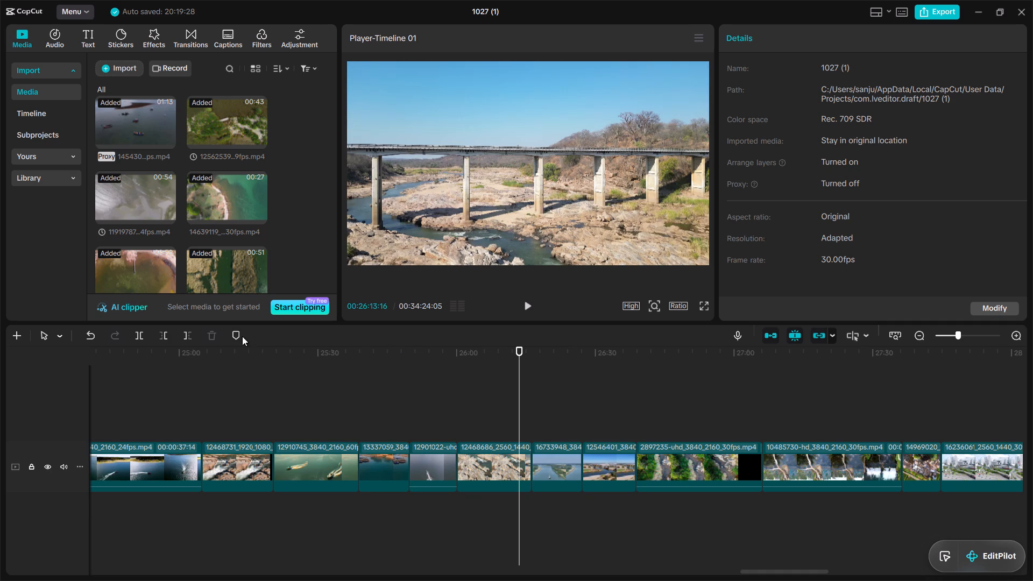
{"action": "left_click", "coordinate": [189, 333]}
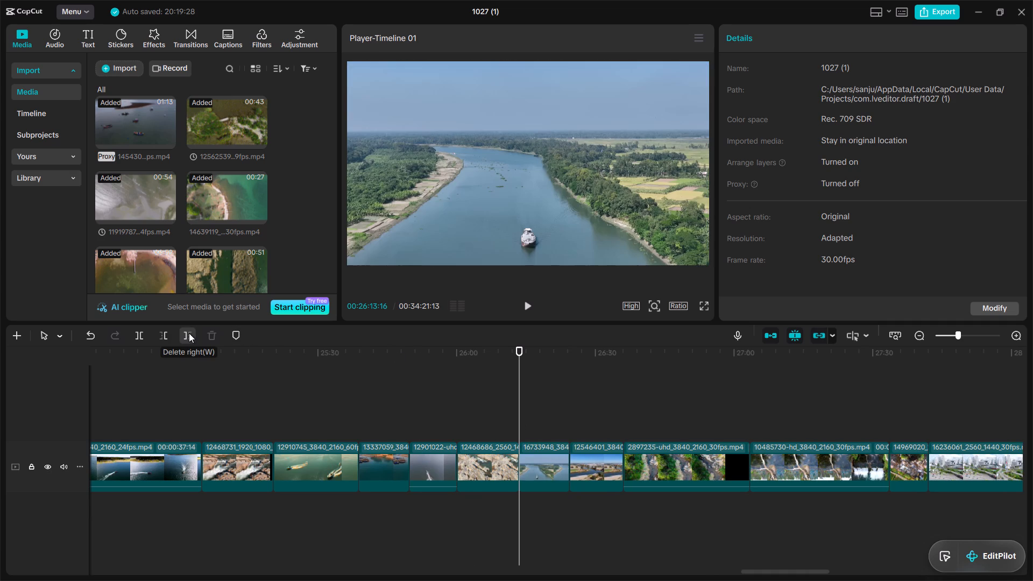
Trim the end of the 16733948 clip by cutting it at 00:26:22:15.
{"action": "left_click", "coordinate": [561, 430]}
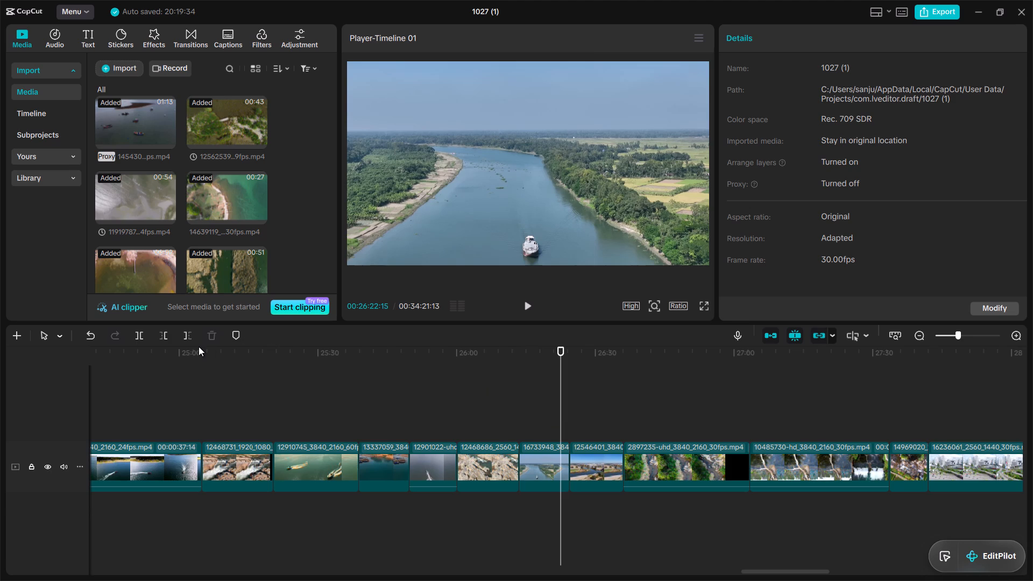
{"action": "left_click", "coordinate": [183, 331]}
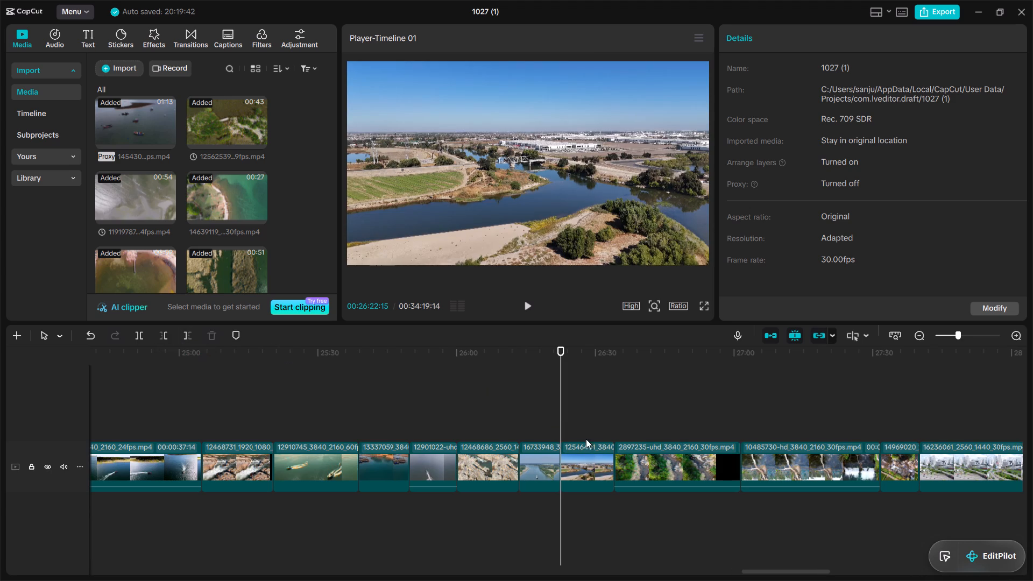
Trim the end of the 2897235 clip by cutting it at 00:26:56:07.
{"action": "double_click", "coordinate": [717, 426]}
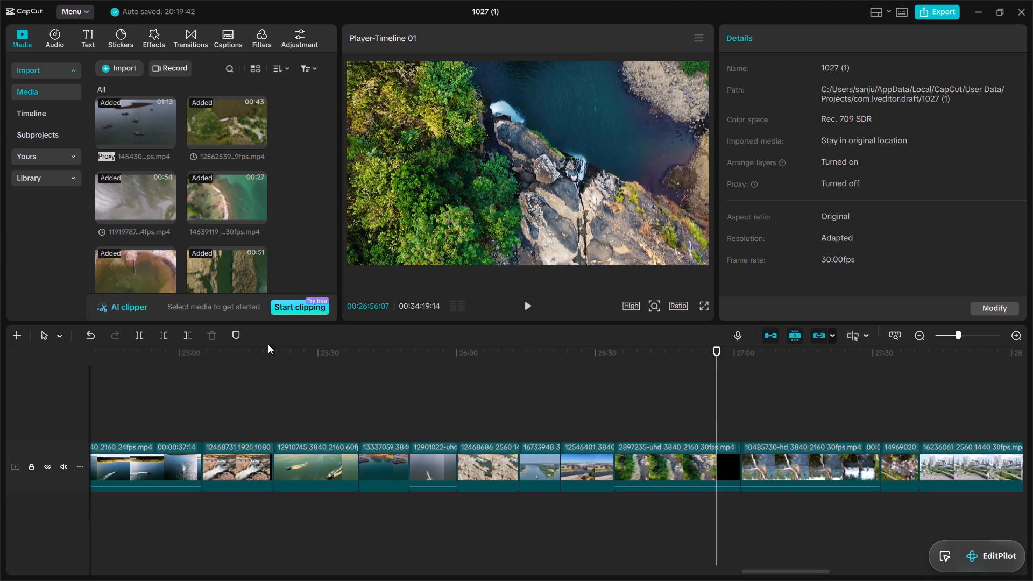
{"action": "left_click", "coordinate": [190, 333]}
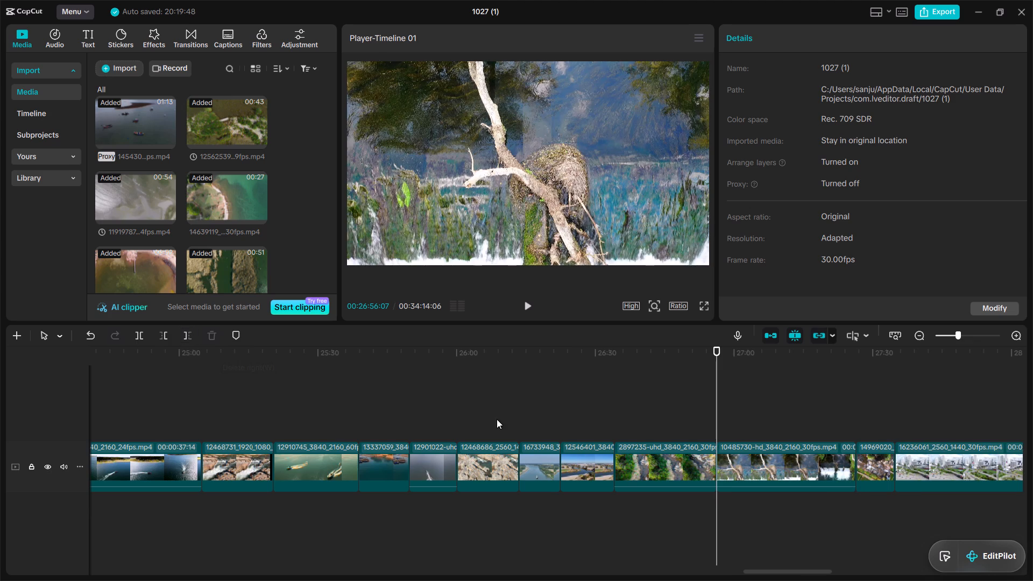
Trim the end of the 10485730 clip by cutting it at 00:27:22:12.
{"action": "double_click", "coordinate": [838, 428]}
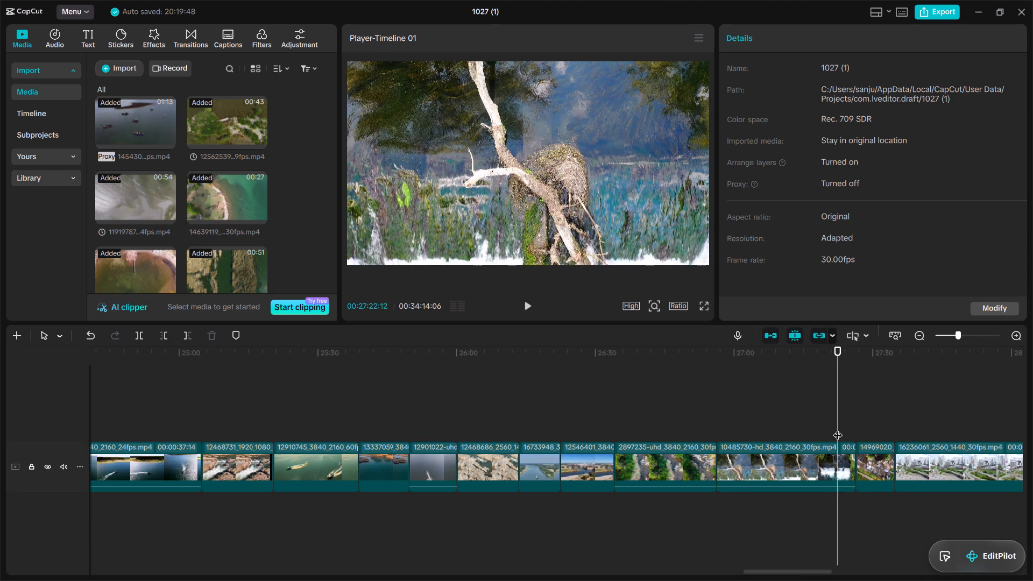
{"action": "left_click", "coordinate": [185, 336]}
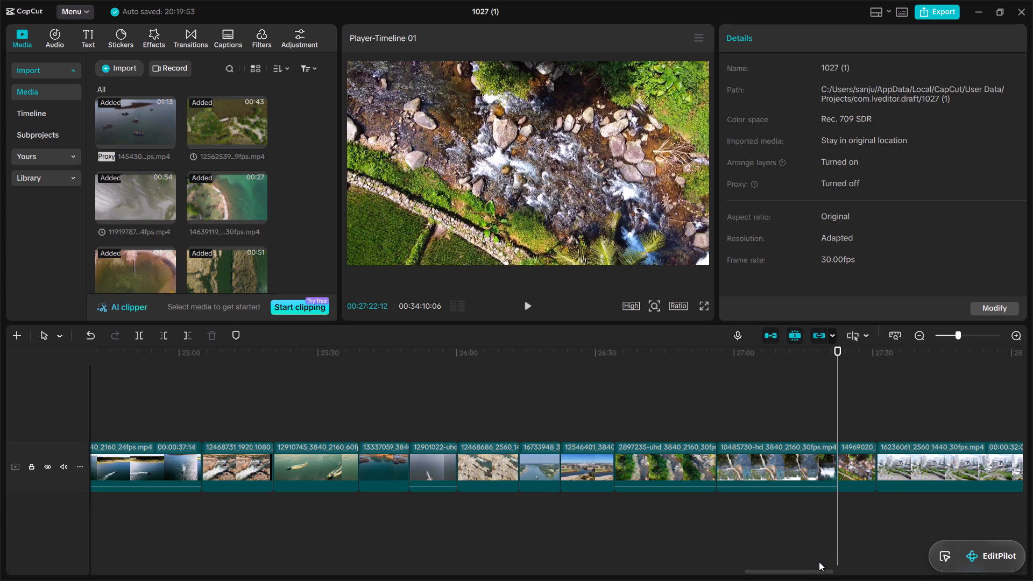
Trim the end of the 16236061 clip by cutting it at 00:27:58:28.
{"action": "left_click_drag", "start_coordinate": [817, 566], "coordinate": [823, 566]}
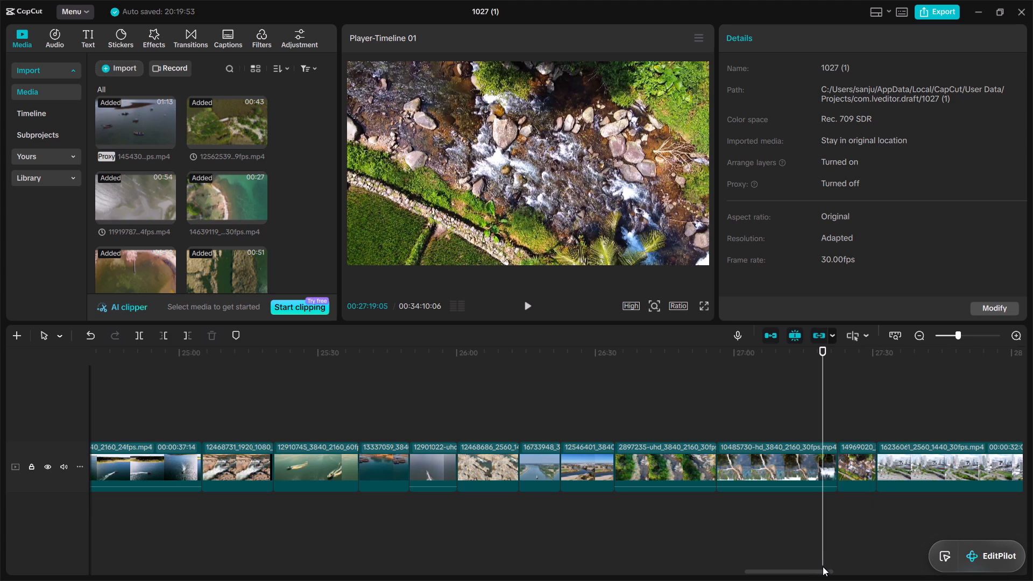
{"action": "left_click_drag", "start_coordinate": [808, 570], "coordinate": [827, 570]}
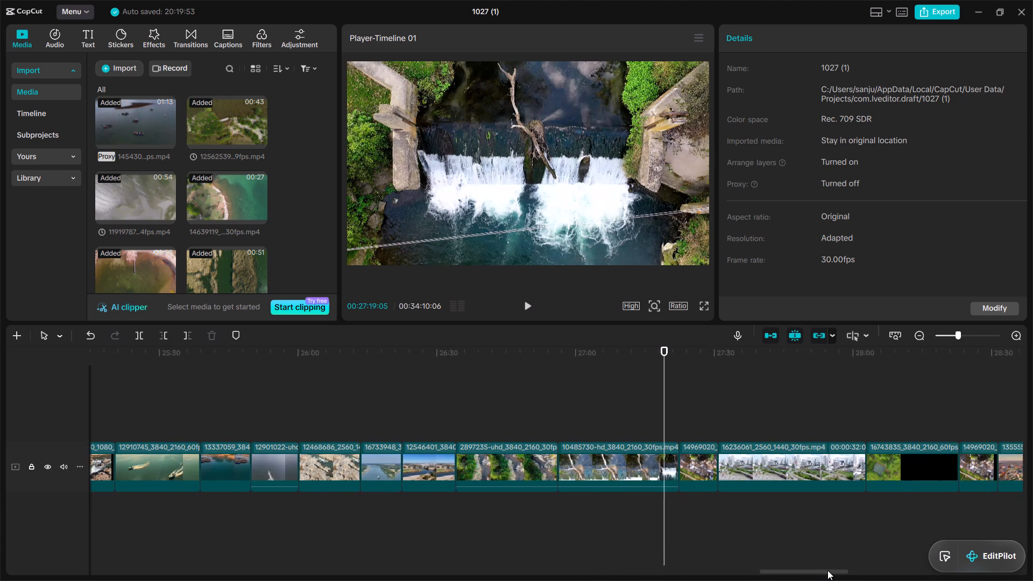
{"action": "left_click_drag", "start_coordinate": [827, 570], "coordinate": [862, 573]}
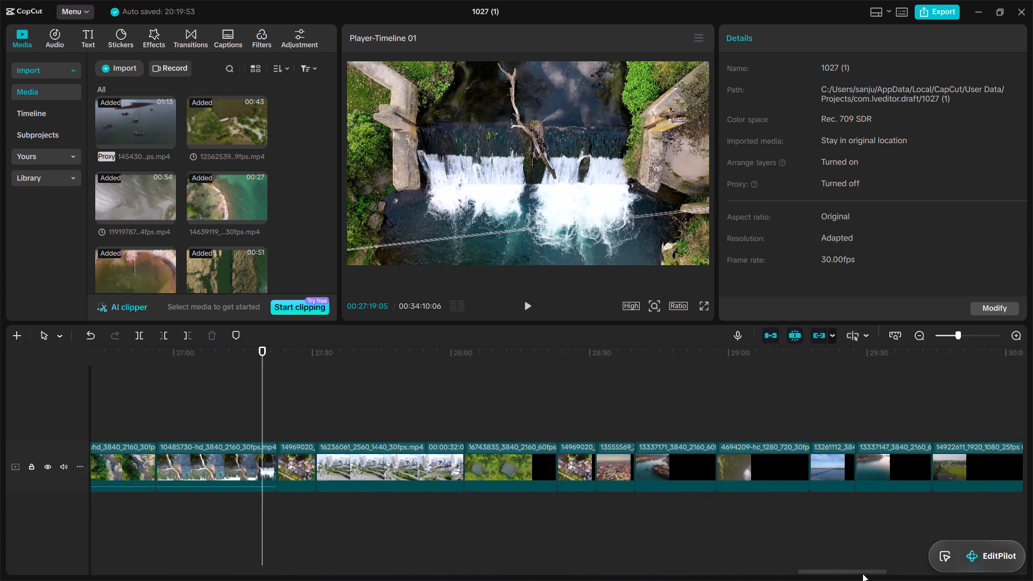
{"action": "left_click_drag", "start_coordinate": [862, 573], "coordinate": [869, 573]}
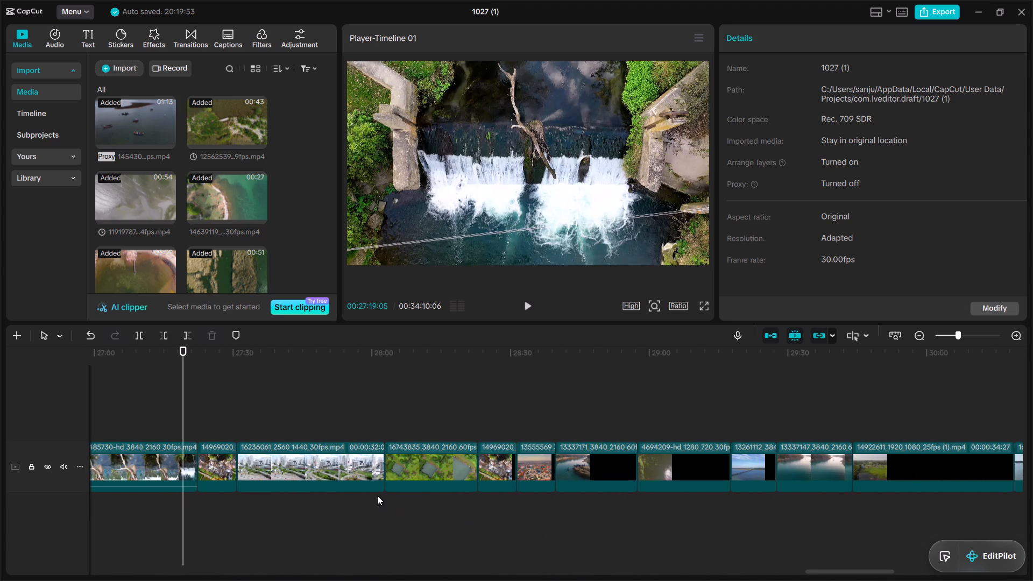
{"action": "double_click", "coordinate": [367, 430]}
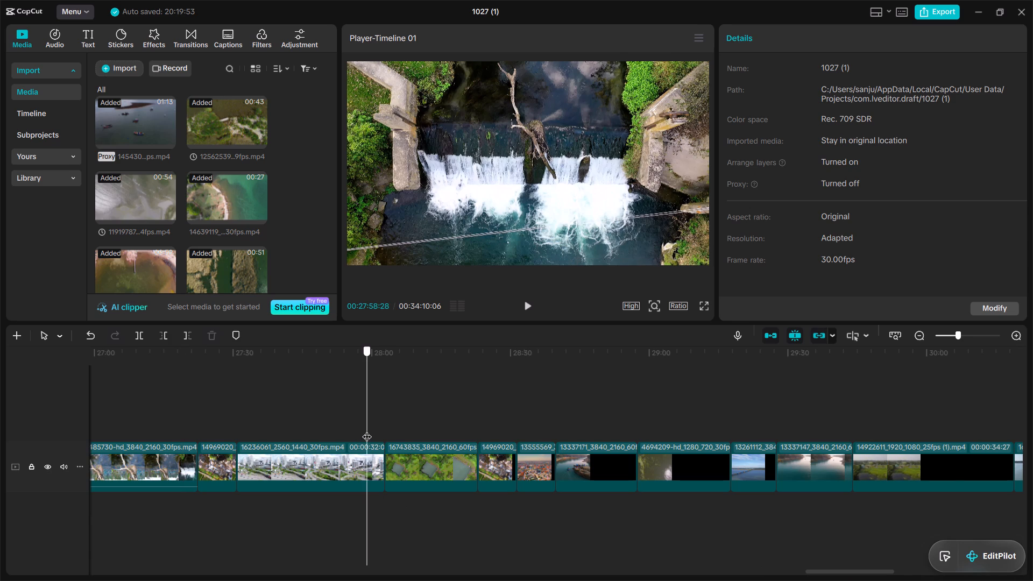
{"action": "left_click", "coordinate": [186, 339]}
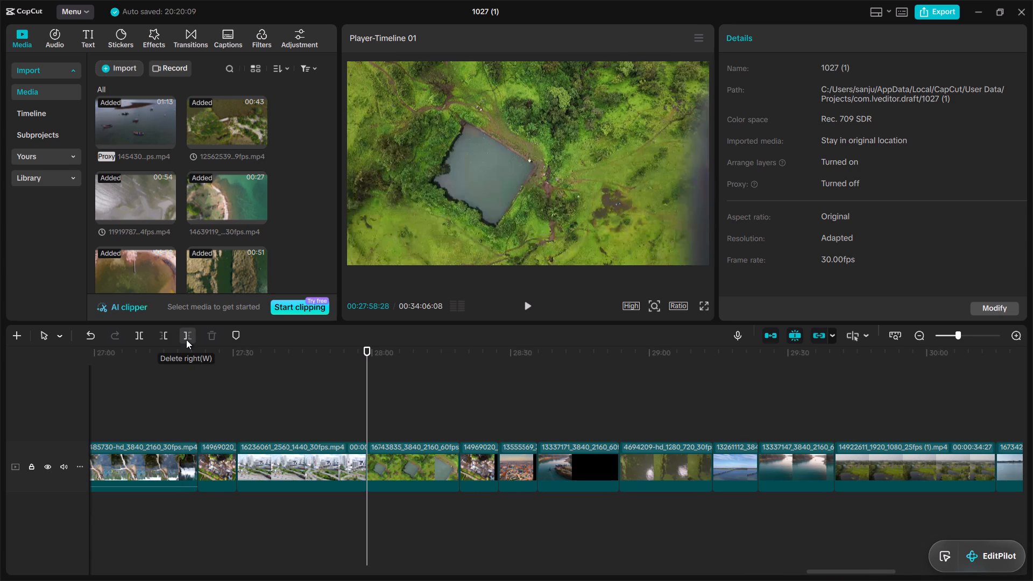
Trim the end of the 16743835 clip by cutting it at 00:28:16:01.
{"action": "double_click", "coordinate": [446, 430]}
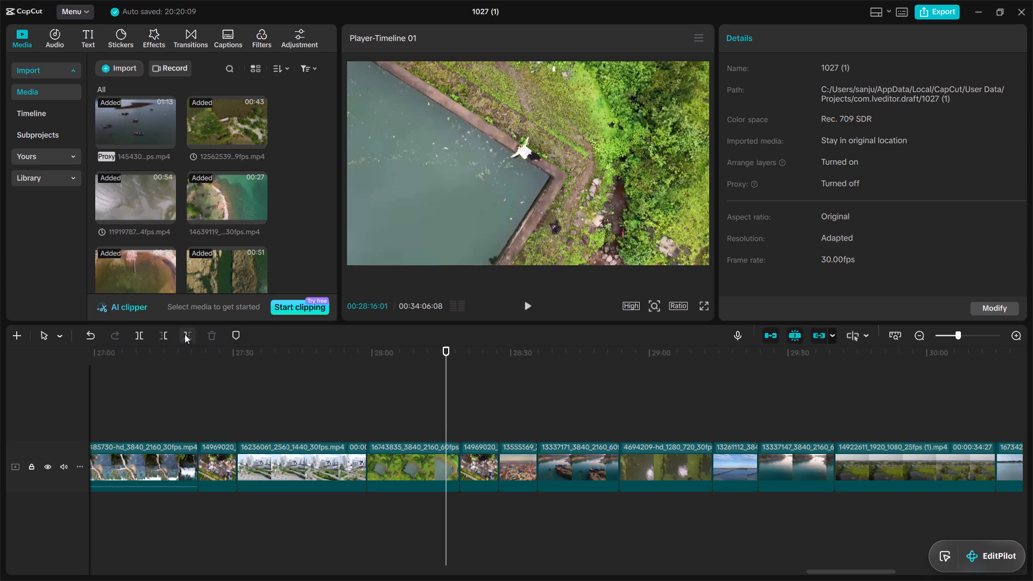
{"action": "left_click", "coordinate": [185, 333]}
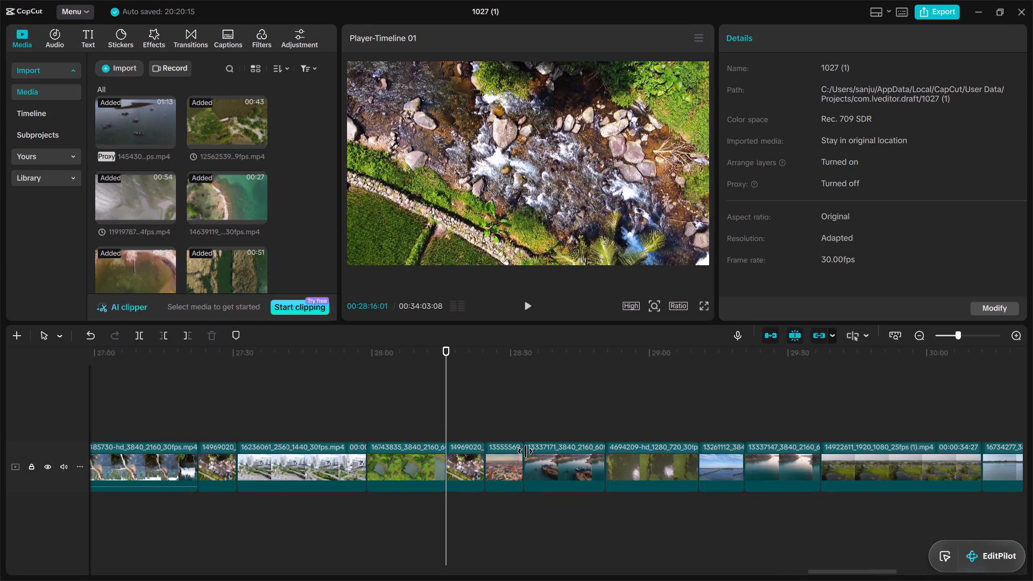
Trim the end of the 13337171 clip by cutting it at 00:28:47:13.
{"action": "left_click", "coordinate": [591, 426]}
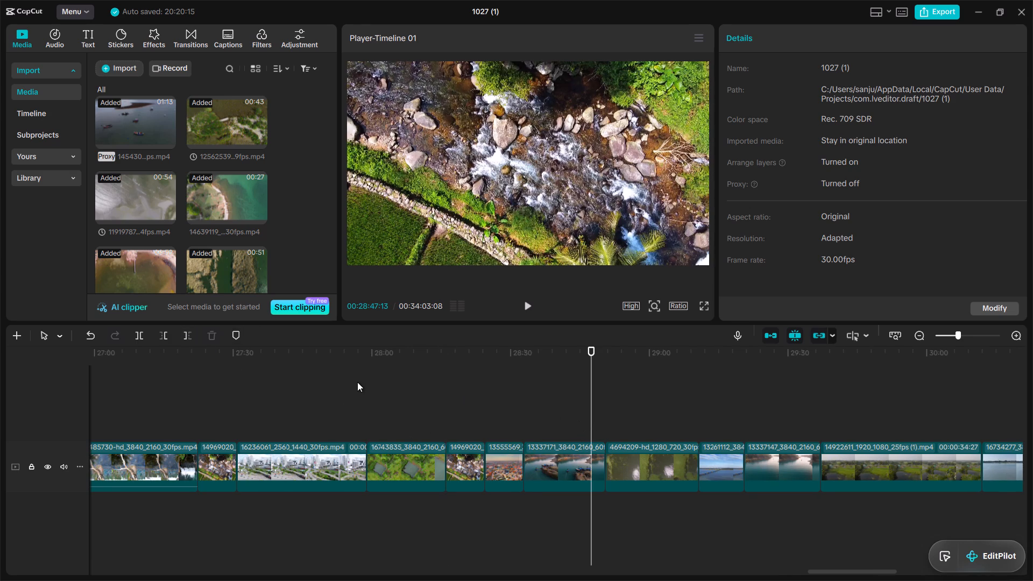
{"action": "left_click", "coordinate": [193, 336]}
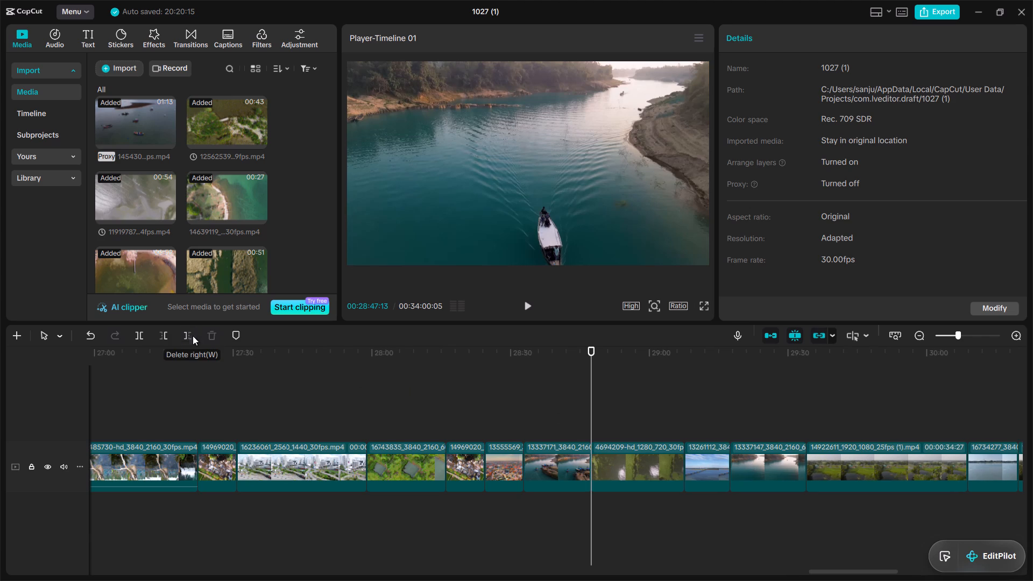
Trim the end of the 4694209 clip by cutting it at 00:29:04:10.
{"action": "double_click", "coordinate": [669, 426]}
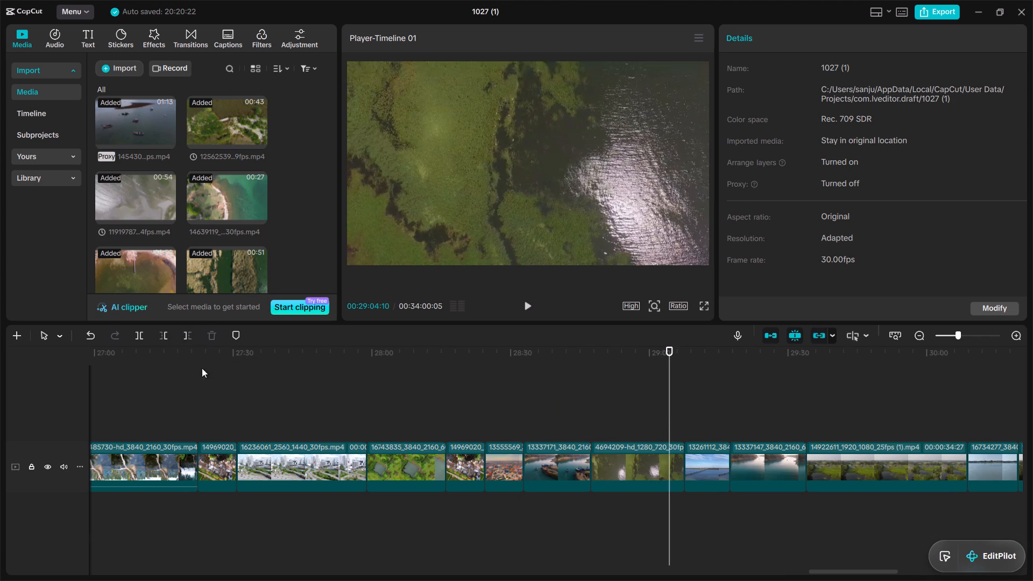
{"action": "double_click", "coordinate": [188, 335]}
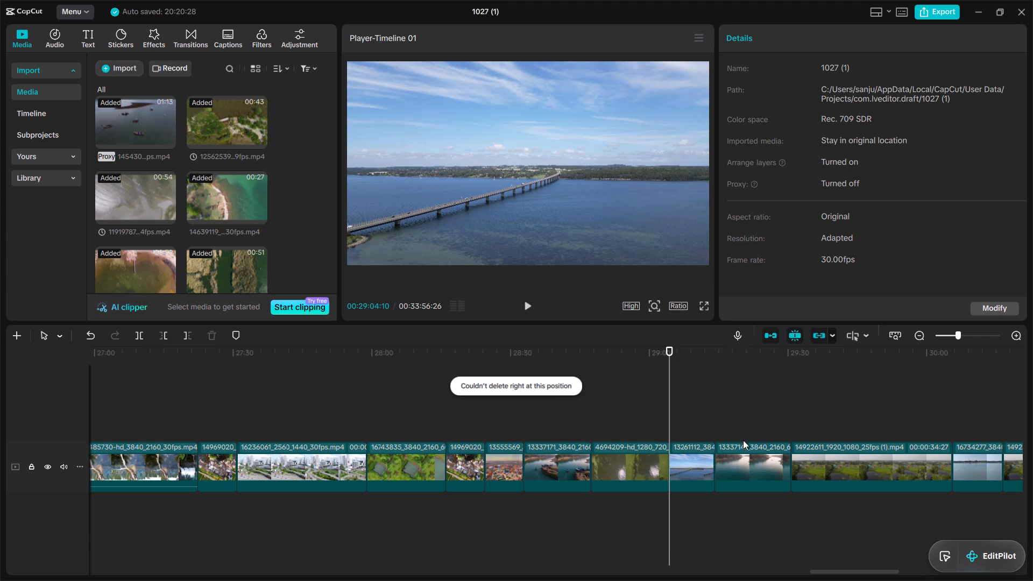
Trim the end of the 13337147 clip by cutting it at 00:29:27:28.
{"action": "left_click", "coordinate": [779, 431]}
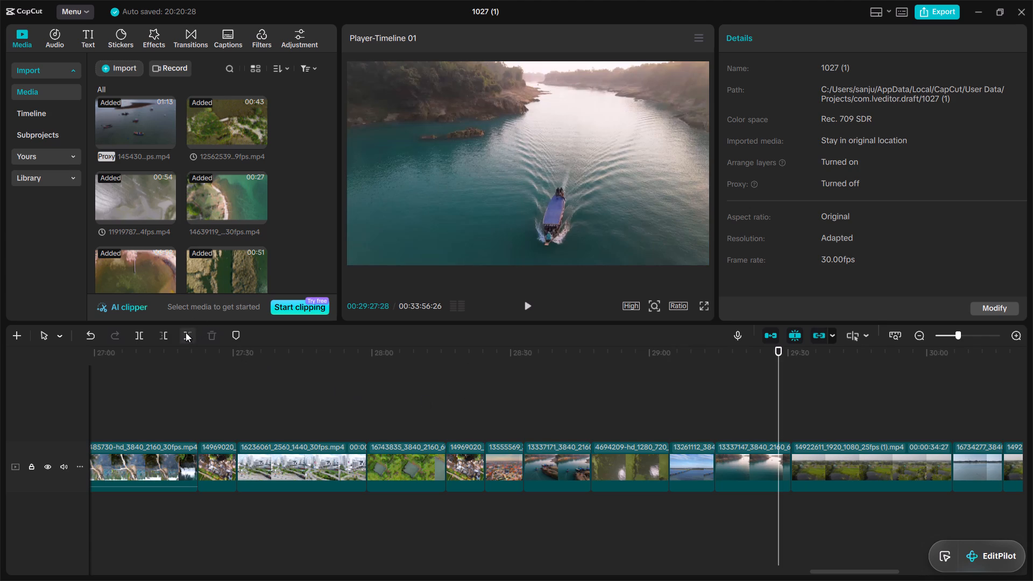
{"action": "left_click", "coordinate": [186, 332]}
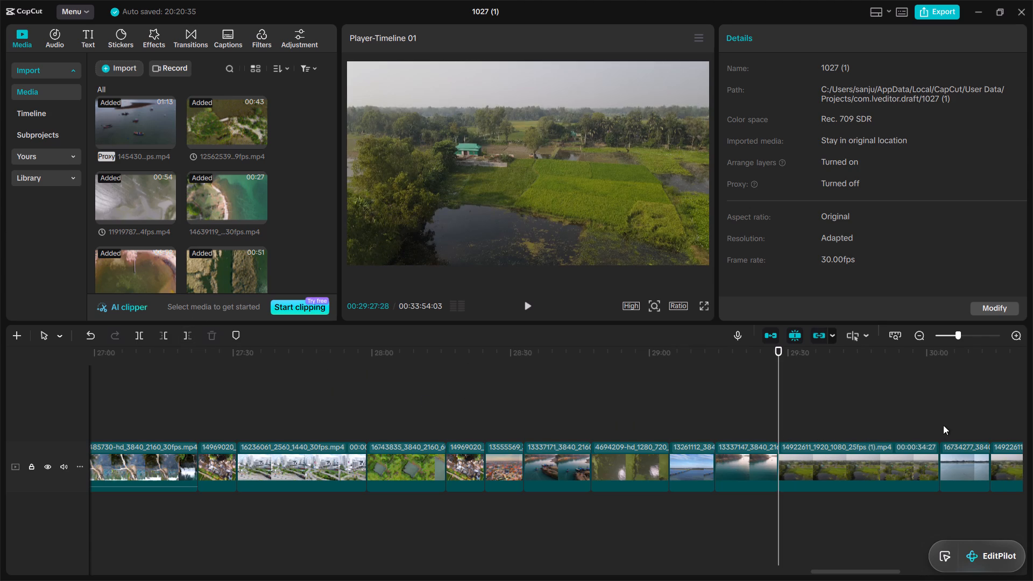
Trim the end of the 14922611 (1) clip by cutting it at 00:29:59:25.
{"action": "double_click", "coordinate": [926, 427]}
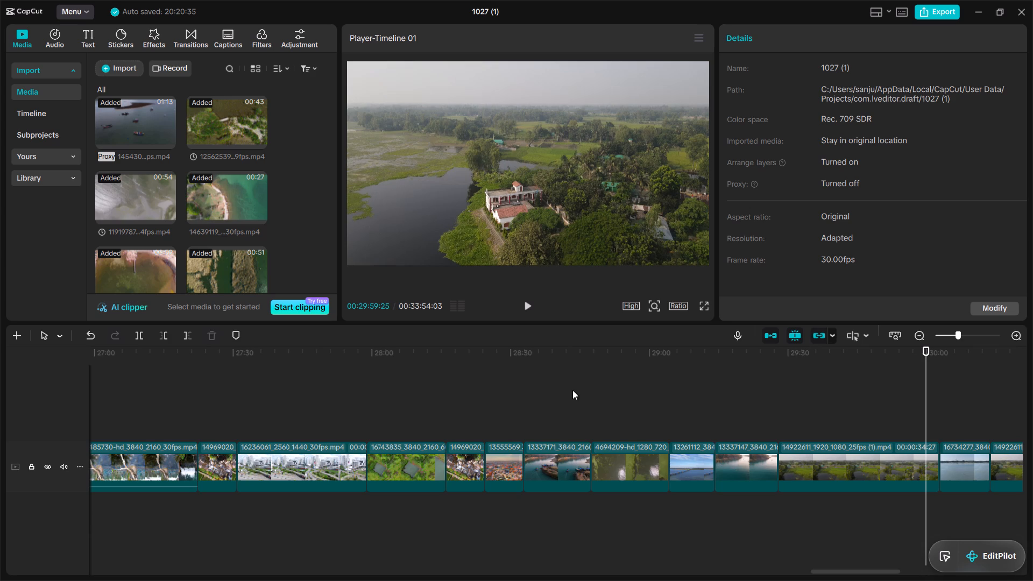
{"action": "left_click", "coordinate": [187, 336]}
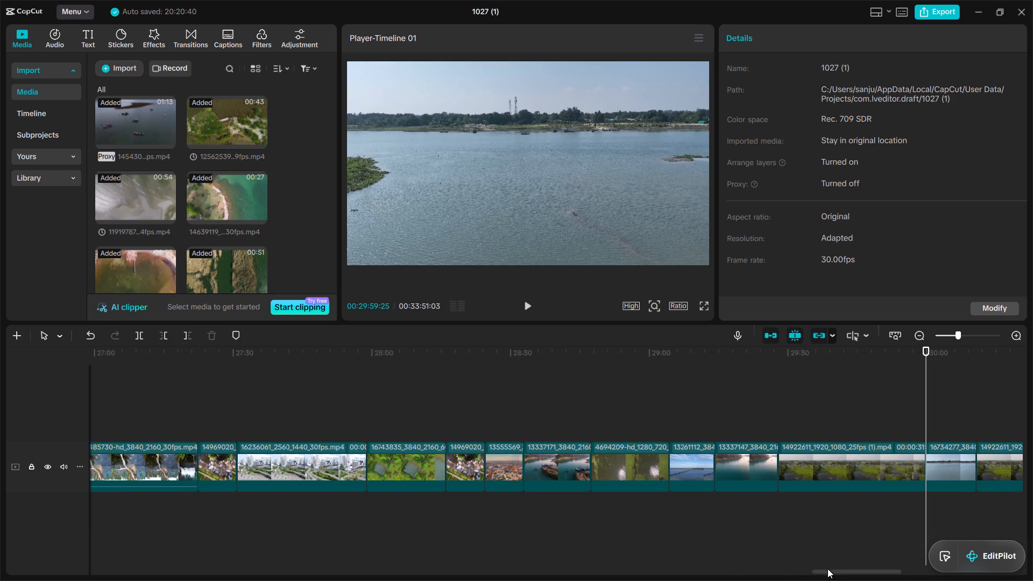
Trim the end of the second 14922611 clip, after 16734277, by cutting it at 00:30:42:16.
{"action": "left_click_drag", "start_coordinate": [830, 569], "coordinate": [966, 556]}
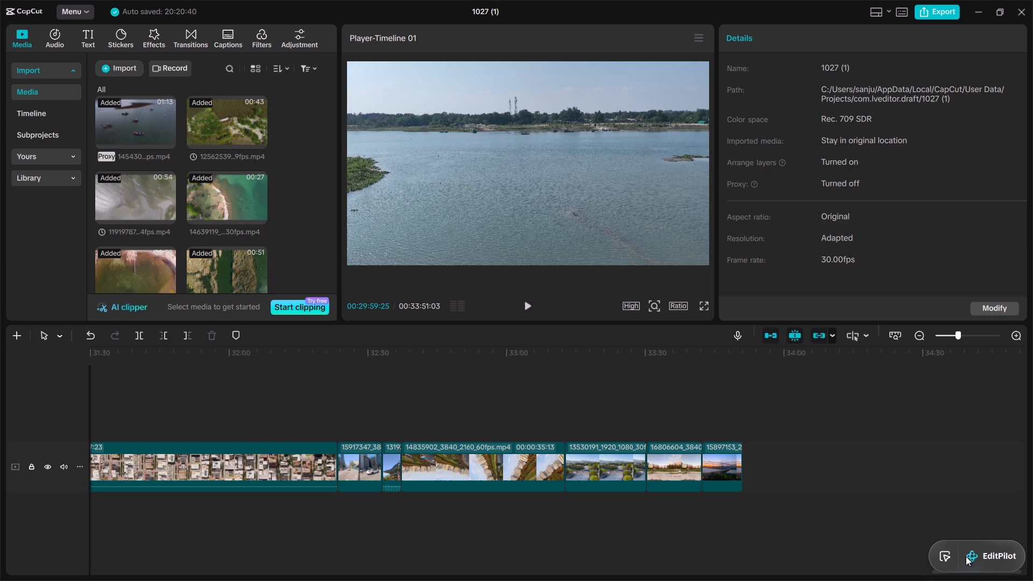
{"action": "left_click_drag", "start_coordinate": [966, 556], "coordinate": [932, 552]}
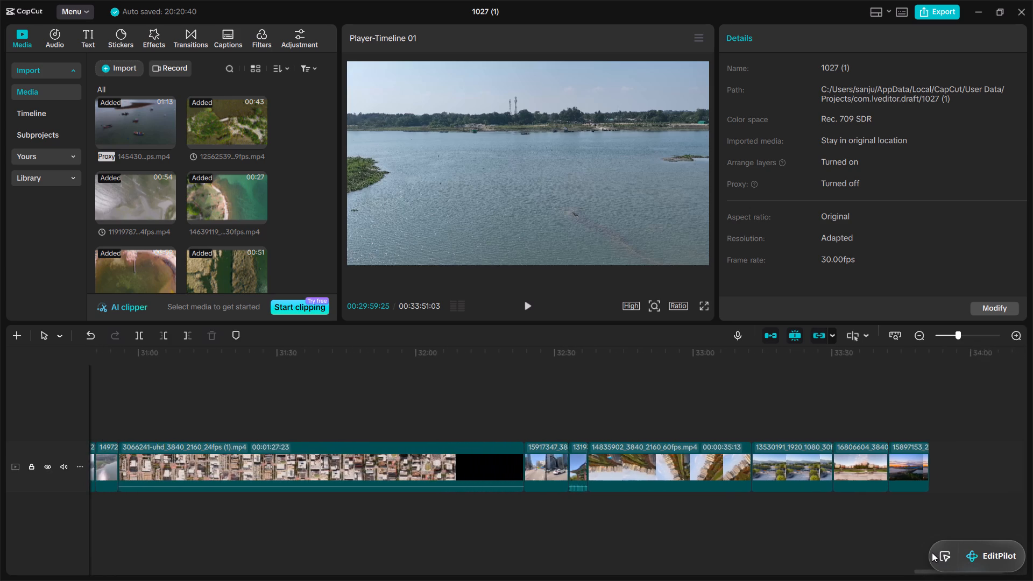
{"action": "left_click_drag", "start_coordinate": [932, 552], "coordinate": [892, 551]}
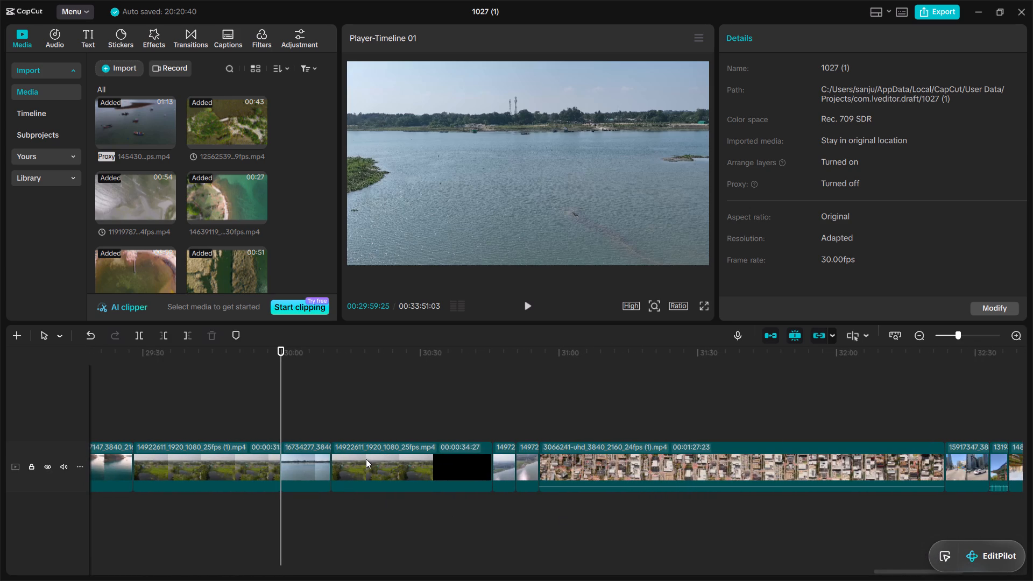
{"action": "double_click", "coordinate": [478, 428]}
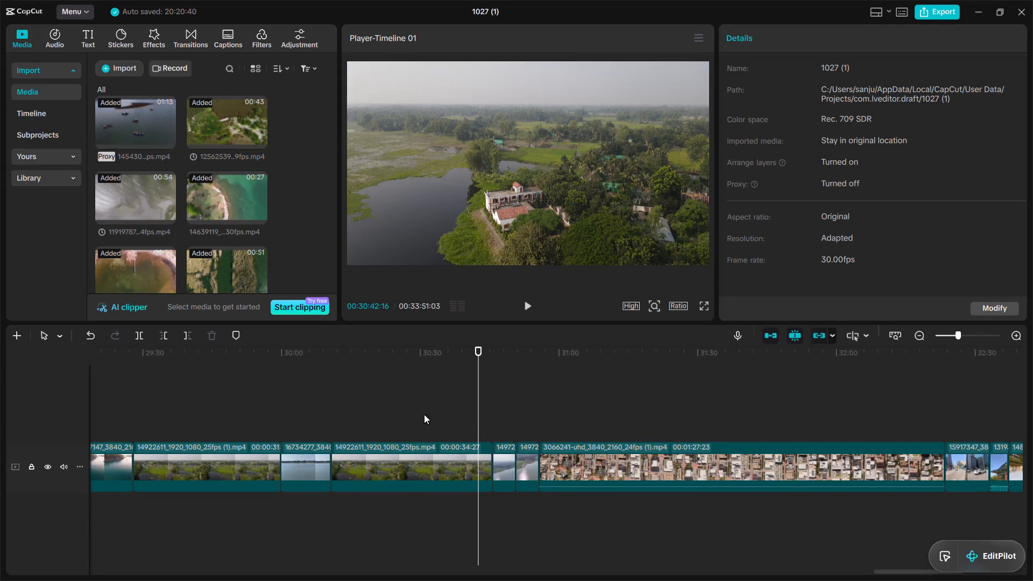
{"action": "left_click", "coordinate": [188, 335]}
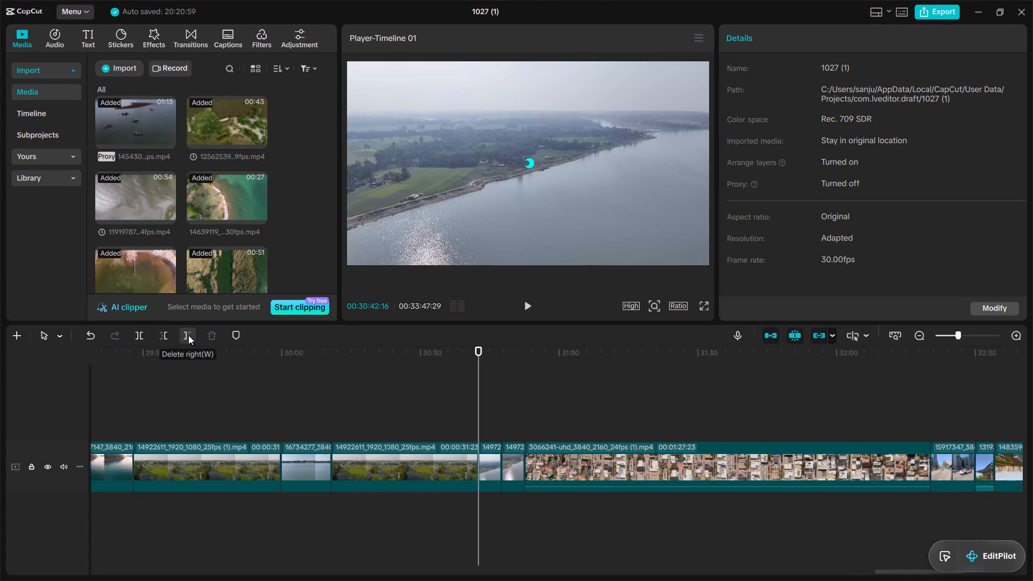
Trim the end of the 3066241 (1) clip by cutting it at 00:32:15:11.
{"action": "double_click", "coordinate": [908, 421]}
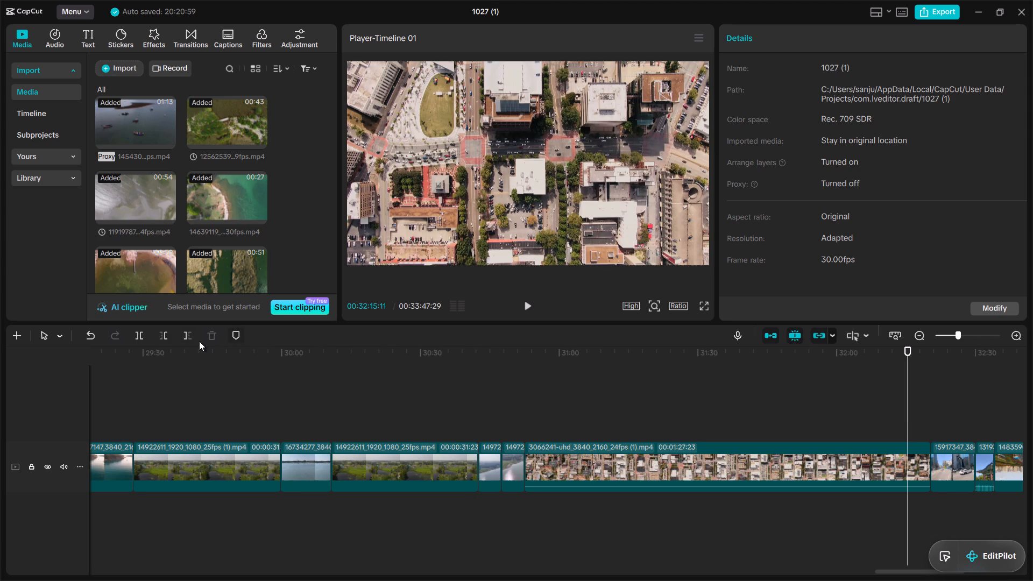
{"action": "left_click", "coordinate": [188, 336]}
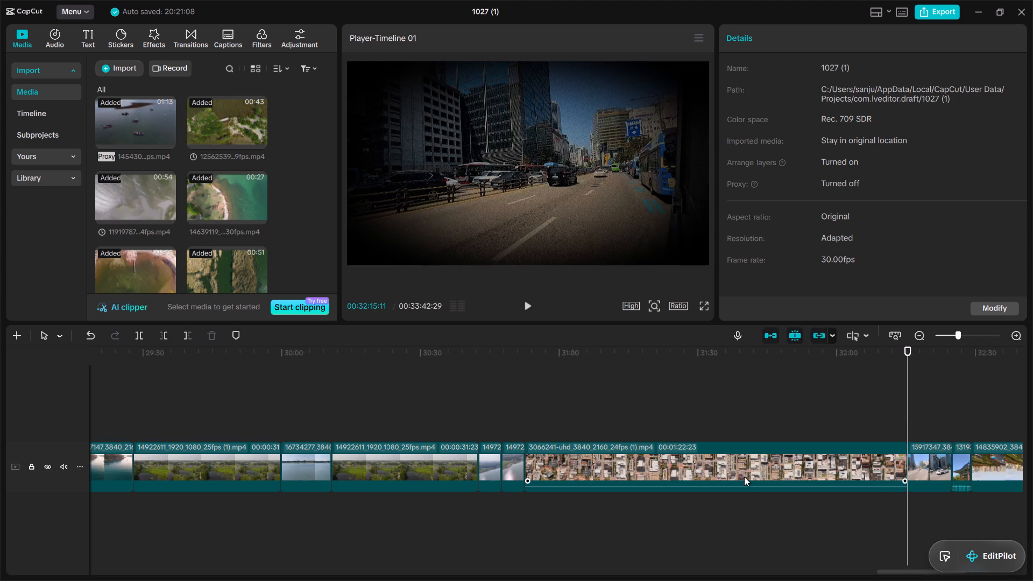
Trim the start of the 3066241 (1) clip by removing everything before 00:31:08:24.
{"action": "left_click", "coordinate": [600, 425]}
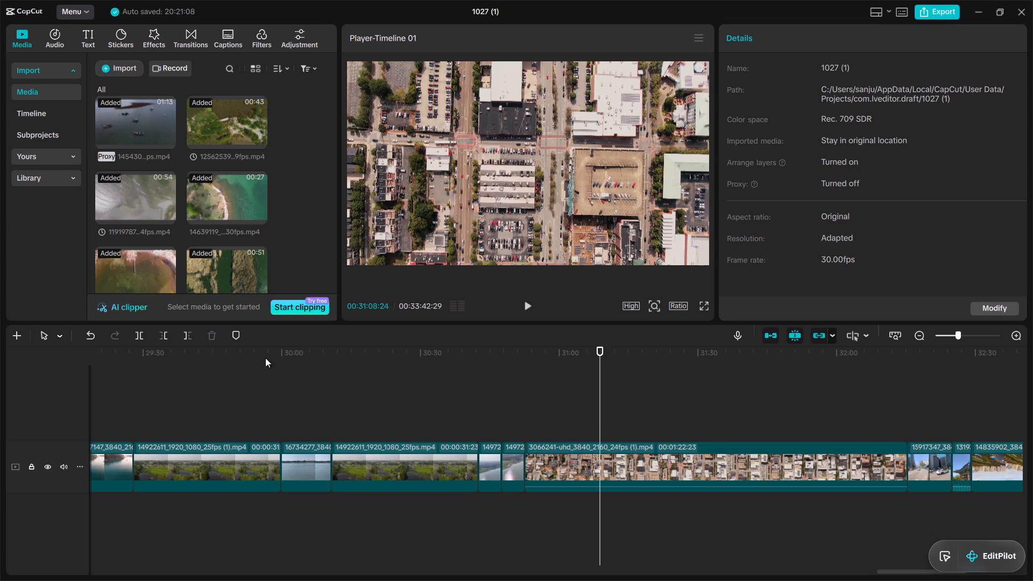
{"action": "left_click", "coordinate": [167, 335]}
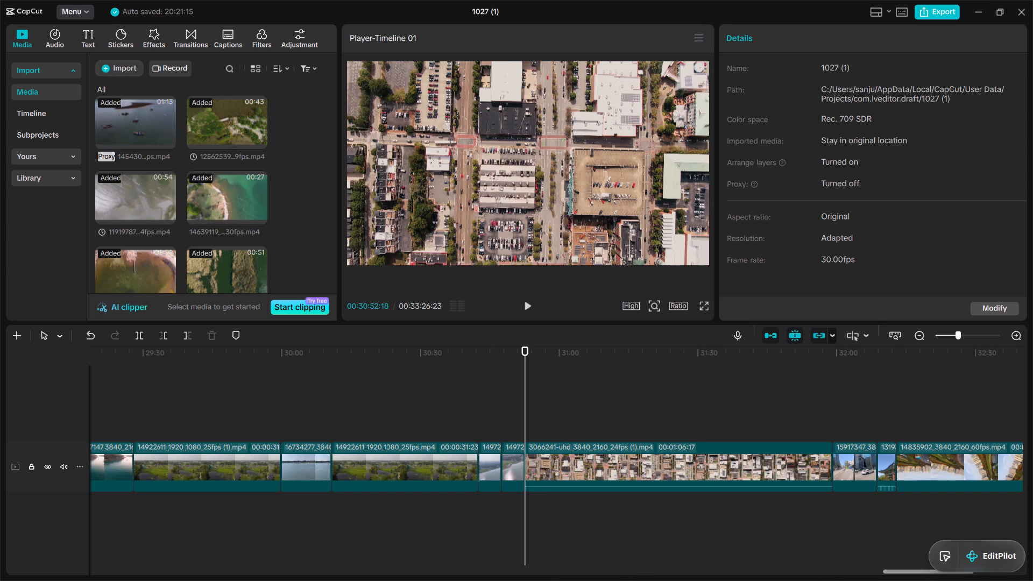
Trim the start of the 14835902 clip by removing its part before 00:32:16:01.
{"action": "left_click", "coordinate": [900, 566]}
{"action": "left_click_drag", "start_coordinate": [904, 570], "coordinate": [1005, 570]}
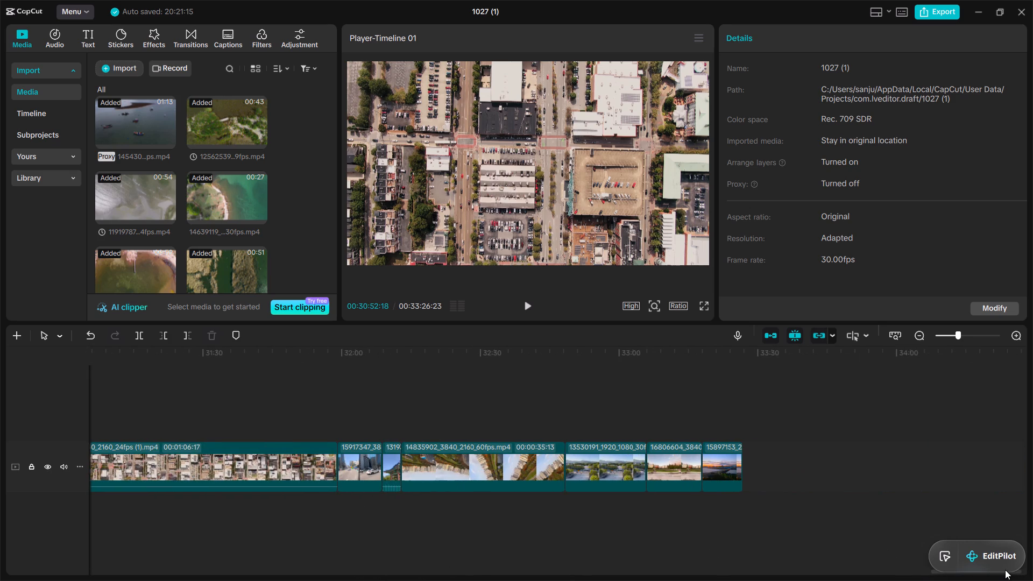
{"action": "left_click_drag", "start_coordinate": [1005, 570], "coordinate": [955, 565]}
{"action": "left_click_drag", "start_coordinate": [955, 565], "coordinate": [939, 564]}
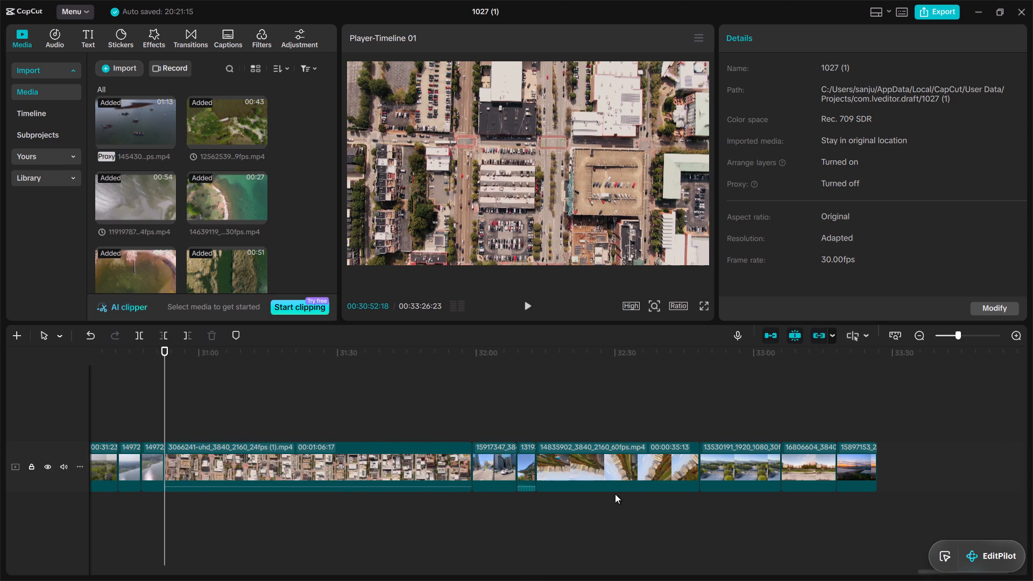
{"action": "double_click", "coordinate": [550, 426]}
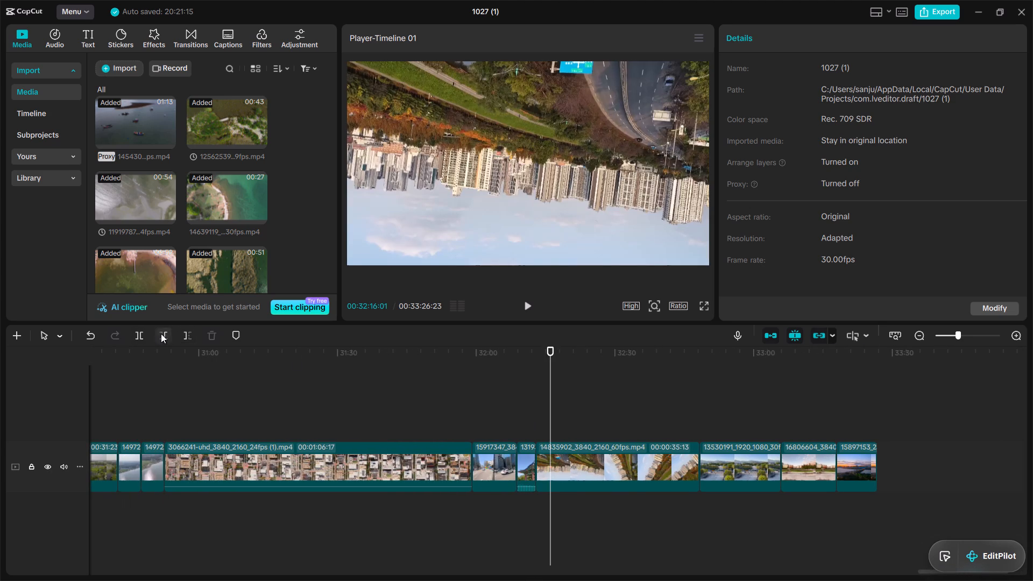
{"action": "left_click", "coordinate": [187, 334]}
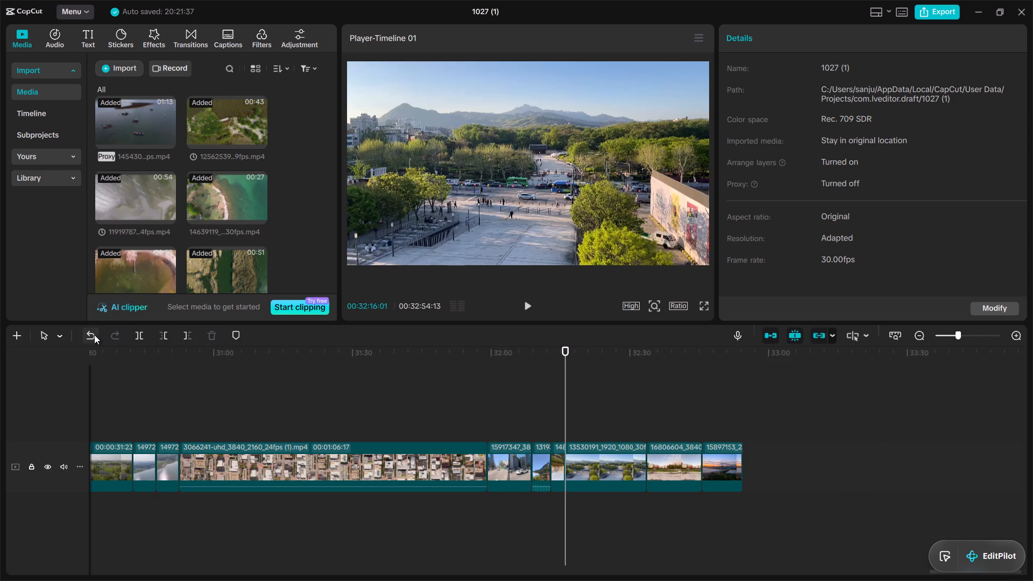
{"action": "left_click", "coordinate": [94, 335]}
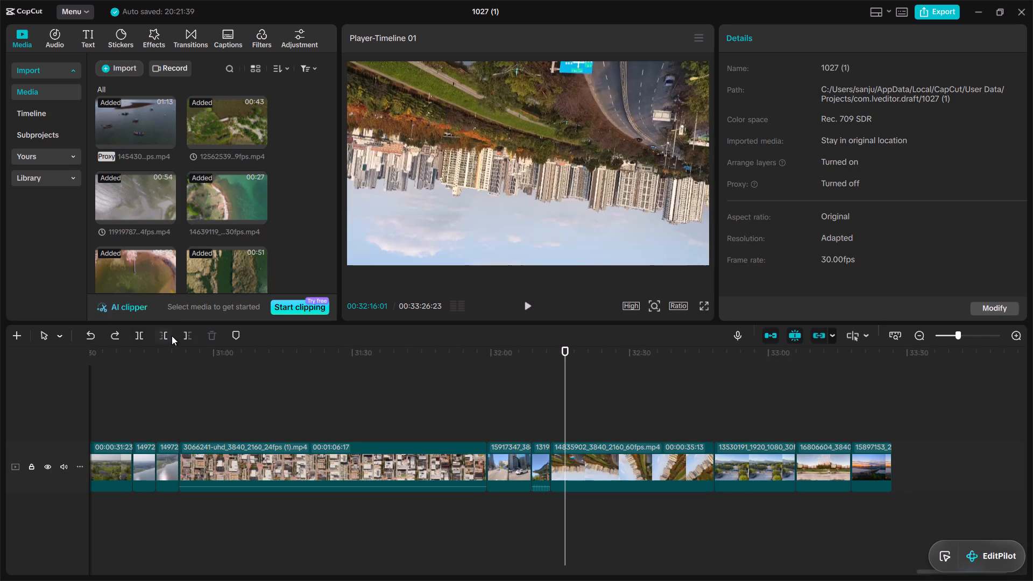
{"action": "left_click", "coordinate": [165, 336]}
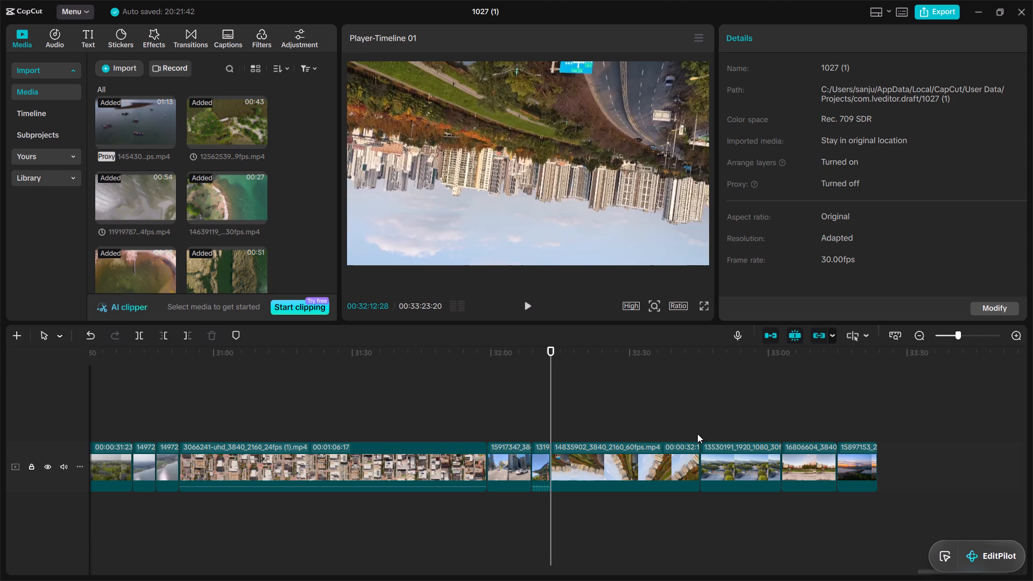
Trim the end of the 14835902 clip by cutting it at 00:32:41:18.
{"action": "left_click", "coordinate": [683, 430]}
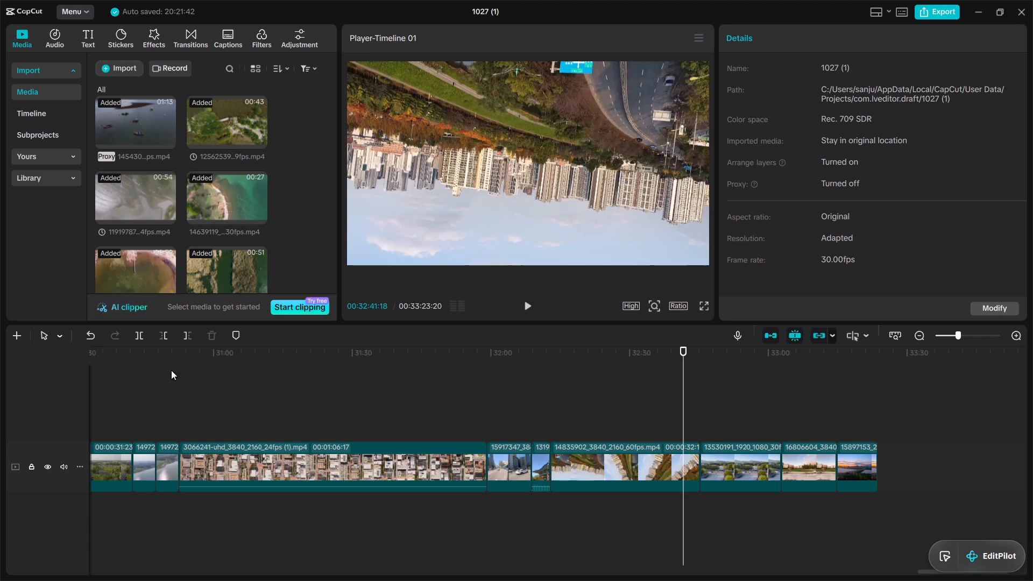
{"action": "left_click", "coordinate": [186, 338]}
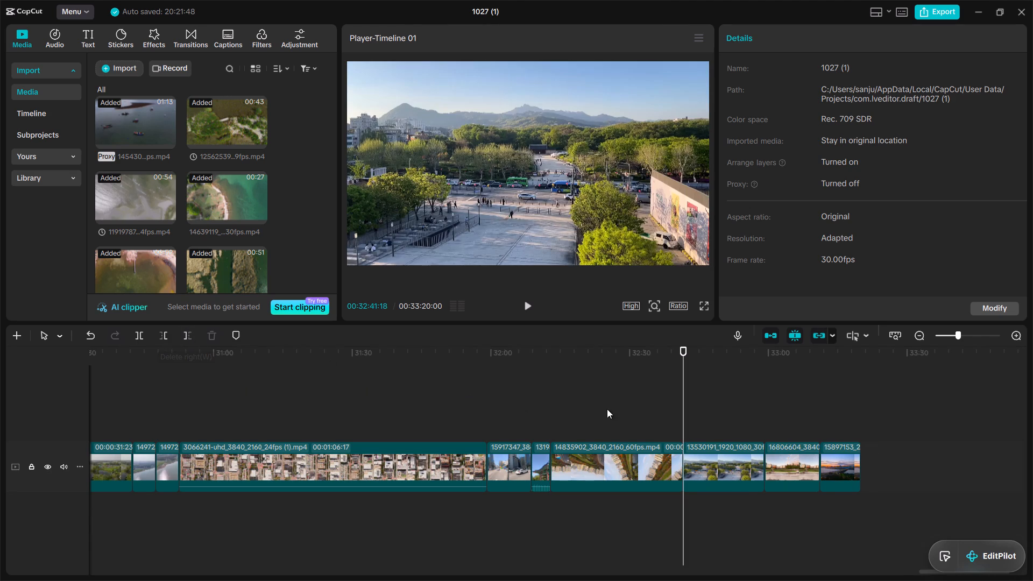
Trim the end of the 13530191 clip by cutting it at 00:32:56:08.
{"action": "left_click", "coordinate": [751, 431]}
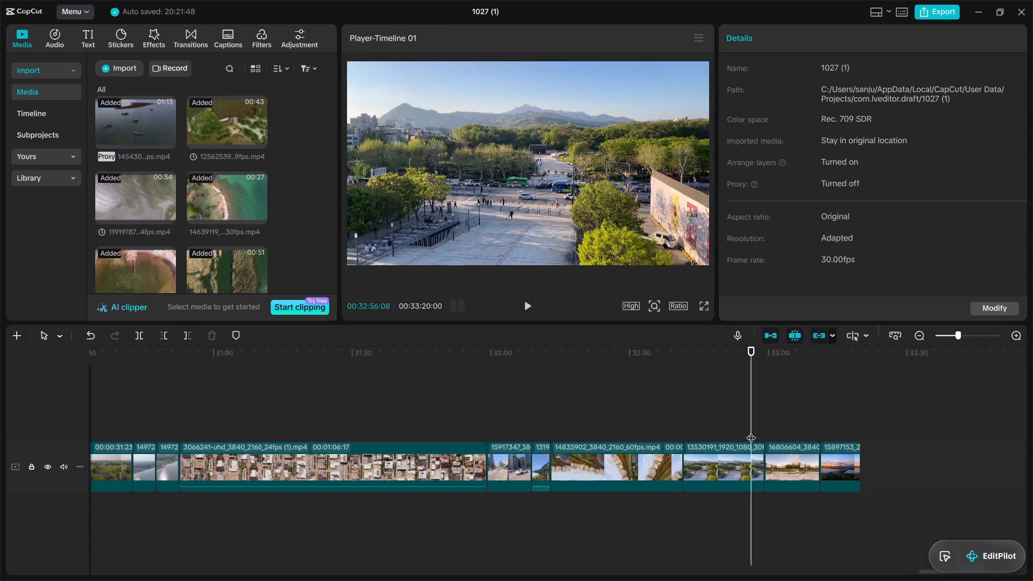
{"action": "left_click", "coordinate": [187, 332]}
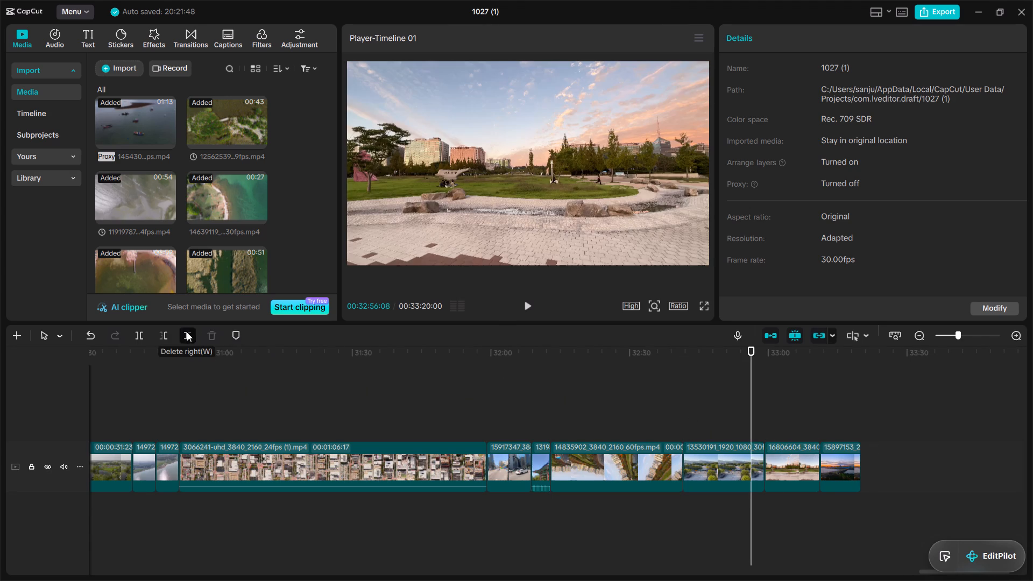
Trim the end of the 16806604 clip by cutting it at 00:33:05:17.
{"action": "left_click", "coordinate": [794, 427]}
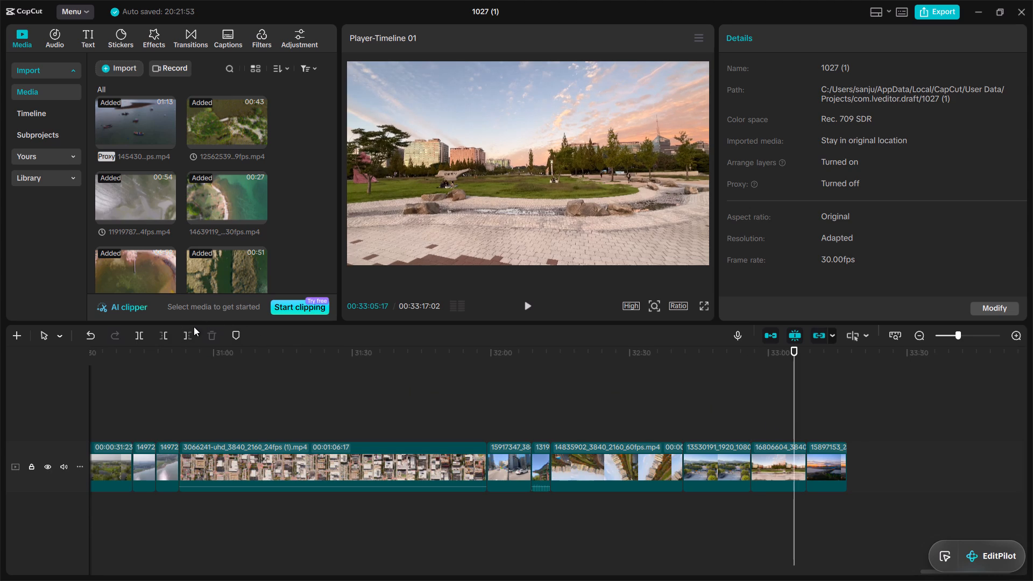
{"action": "left_click", "coordinate": [192, 330]}
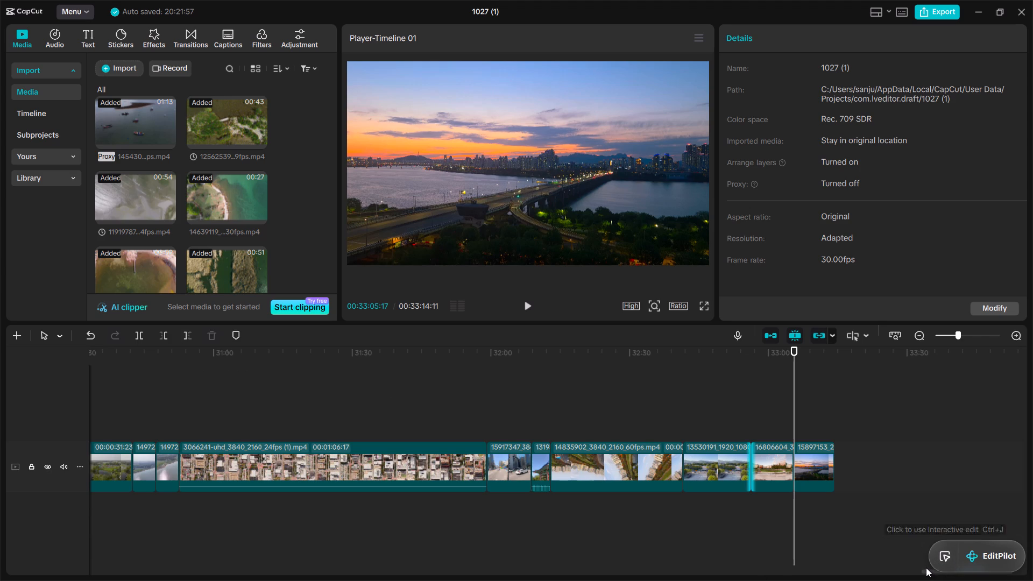
Move the floating EditPilot widget clear of the timeline's horizontal scrollbar.
{"action": "left_click_drag", "start_coordinate": [929, 569], "coordinate": [925, 569]}
{"action": "left_click_drag", "start_coordinate": [925, 569], "coordinate": [897, 556]}
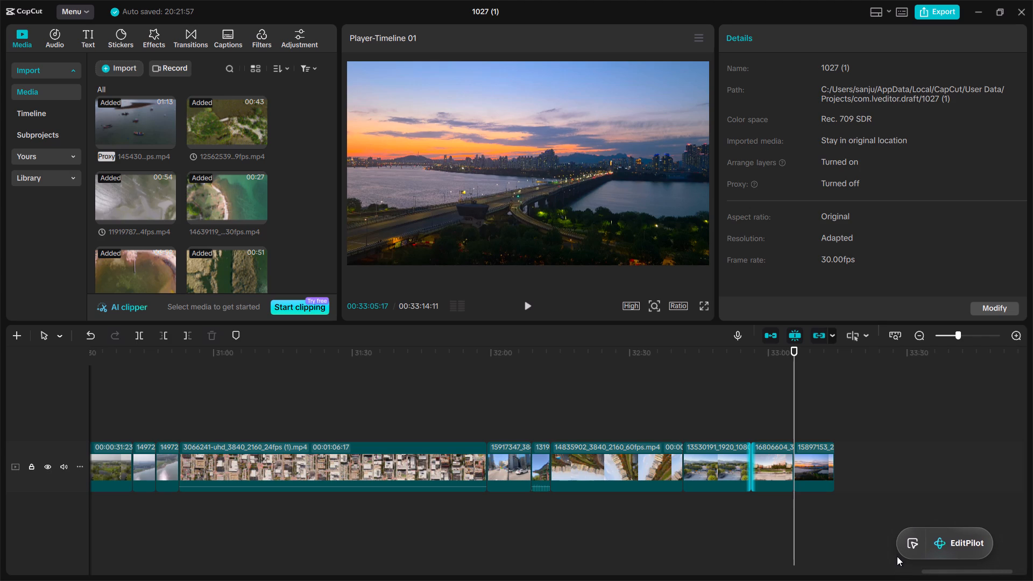
Move the floating EditPilot widget off the timeline and onto the empty area of the project details.
{"action": "left_click_drag", "start_coordinate": [897, 556], "coordinate": [949, 282]}
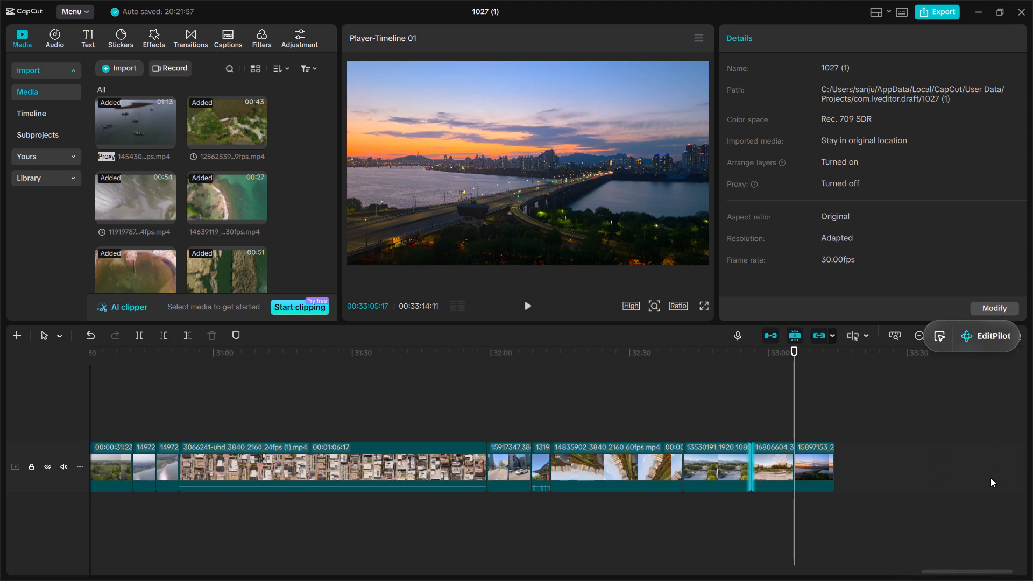
Look over the clip sequence across the whole timeline, from the last clip back to the first clip at 00:00.
{"action": "left_click_drag", "start_coordinate": [967, 569], "coordinate": [168, 535]}
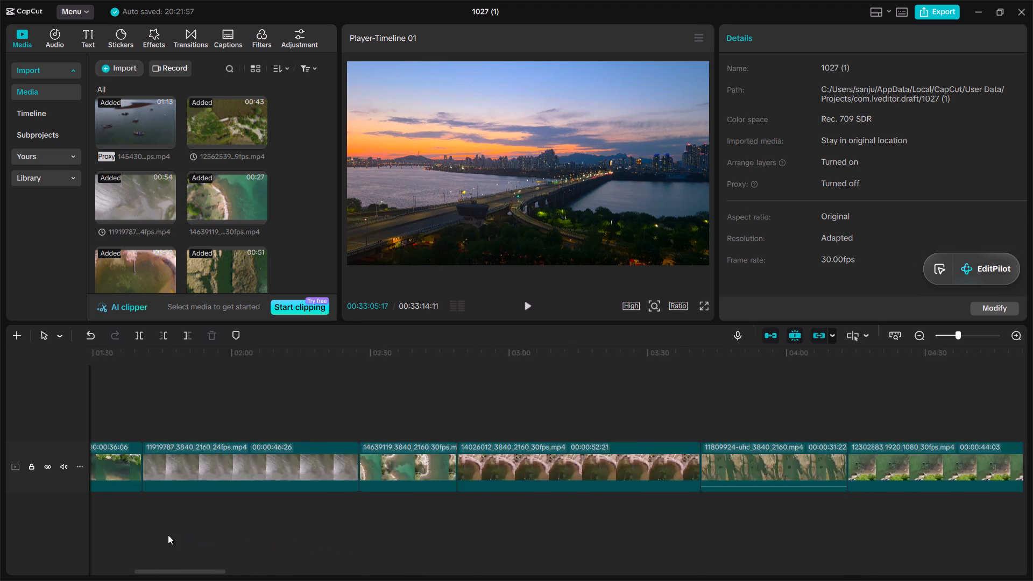
{"action": "left_click_drag", "start_coordinate": [168, 535], "coordinate": [43, 539]}
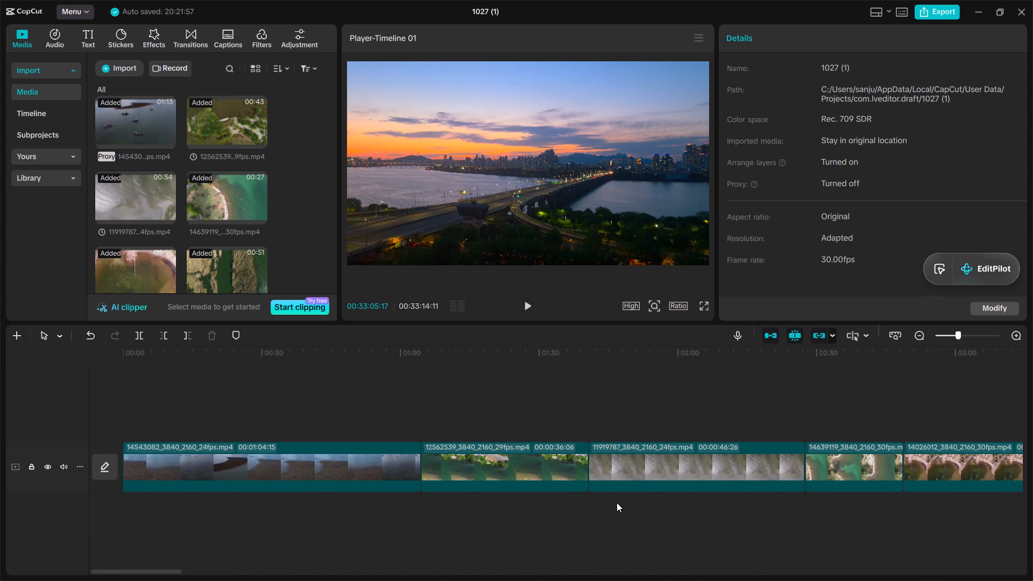
{"action": "left_click", "coordinate": [938, 332]}
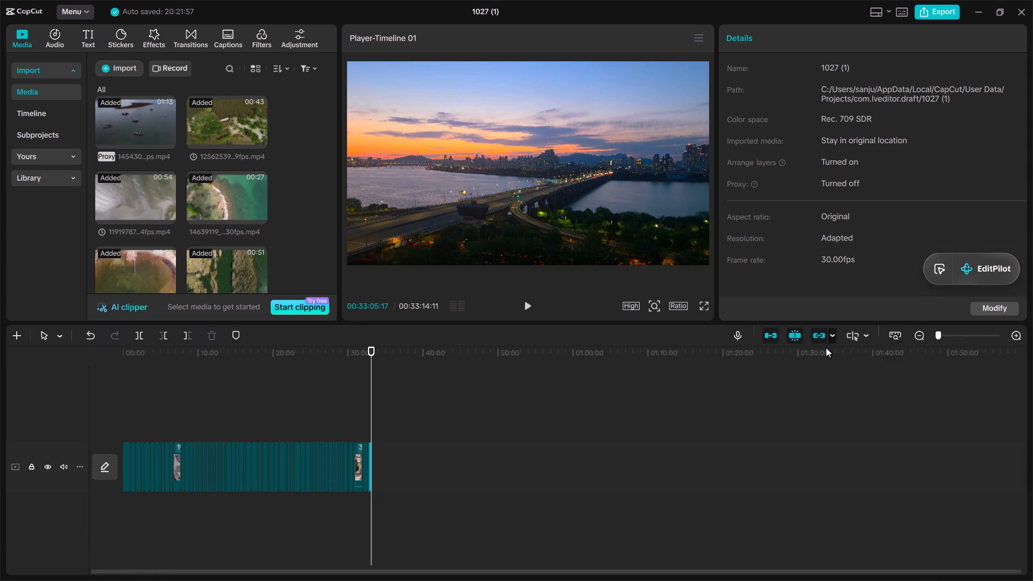
{"action": "left_click", "coordinate": [951, 333]}
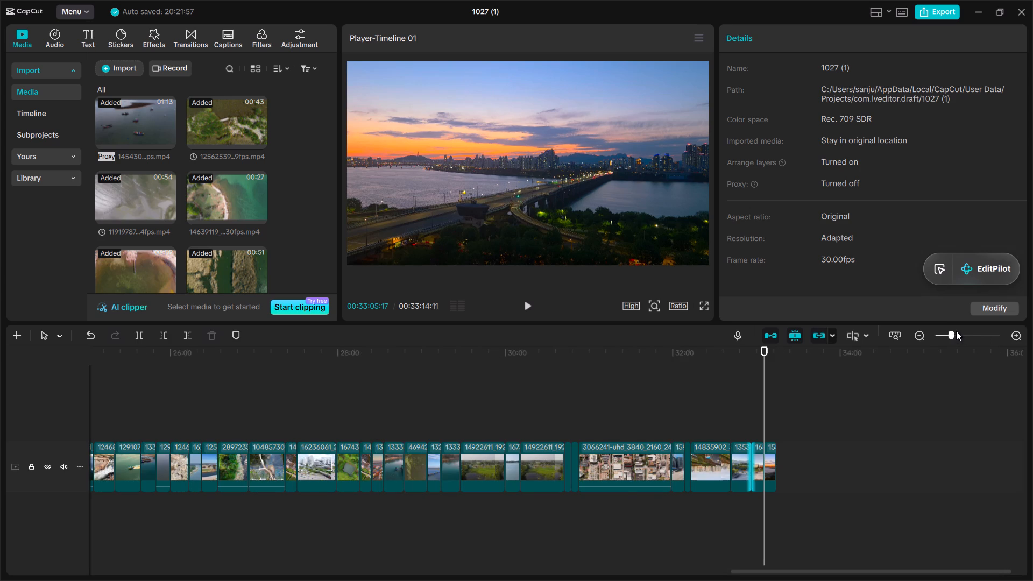
{"action": "left_click", "coordinate": [955, 332]}
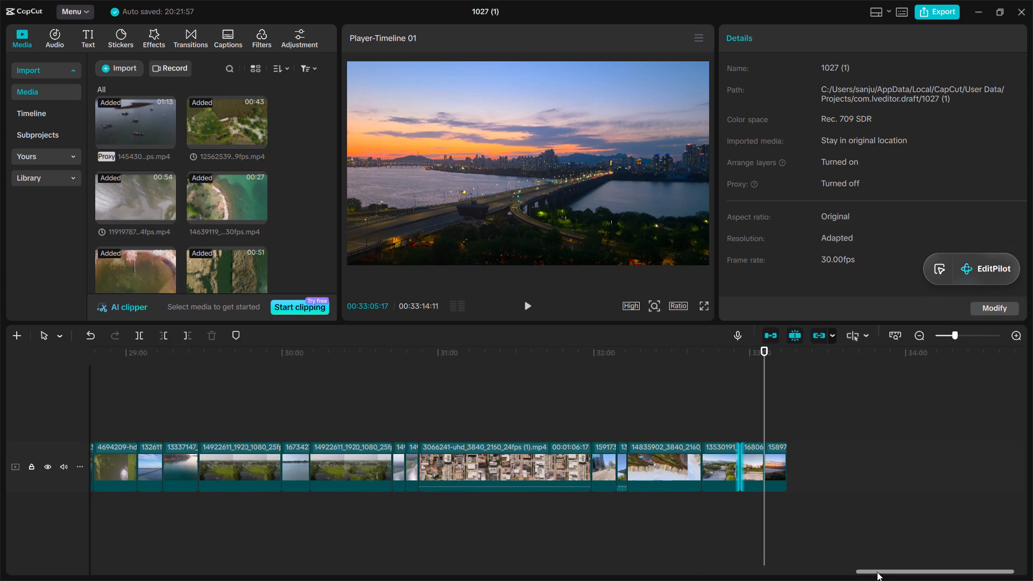
{"action": "left_click", "coordinate": [878, 568]}
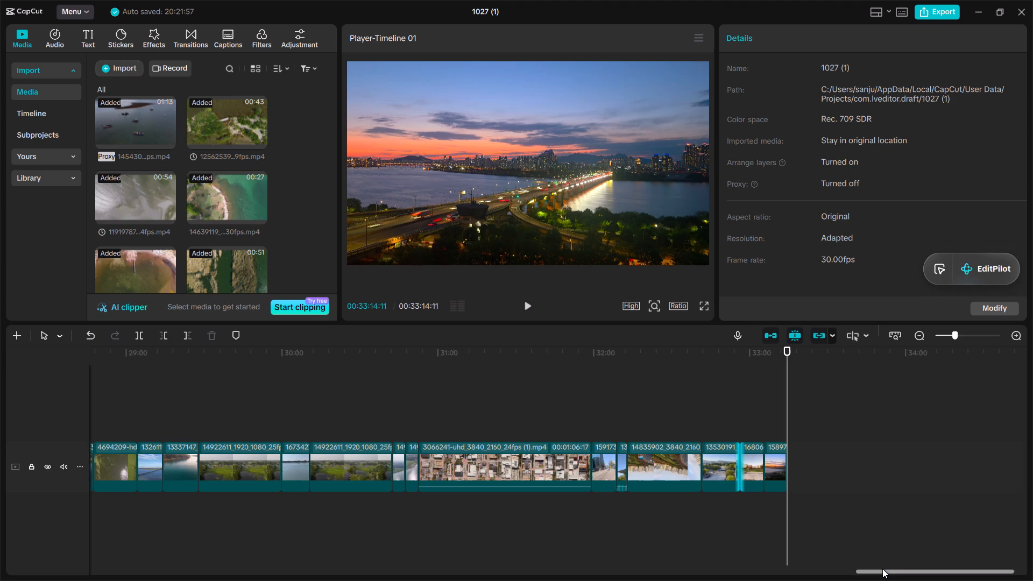
{"action": "left_click", "coordinate": [882, 569]}
{"action": "left_click_drag", "start_coordinate": [882, 569], "coordinate": [357, 529]}
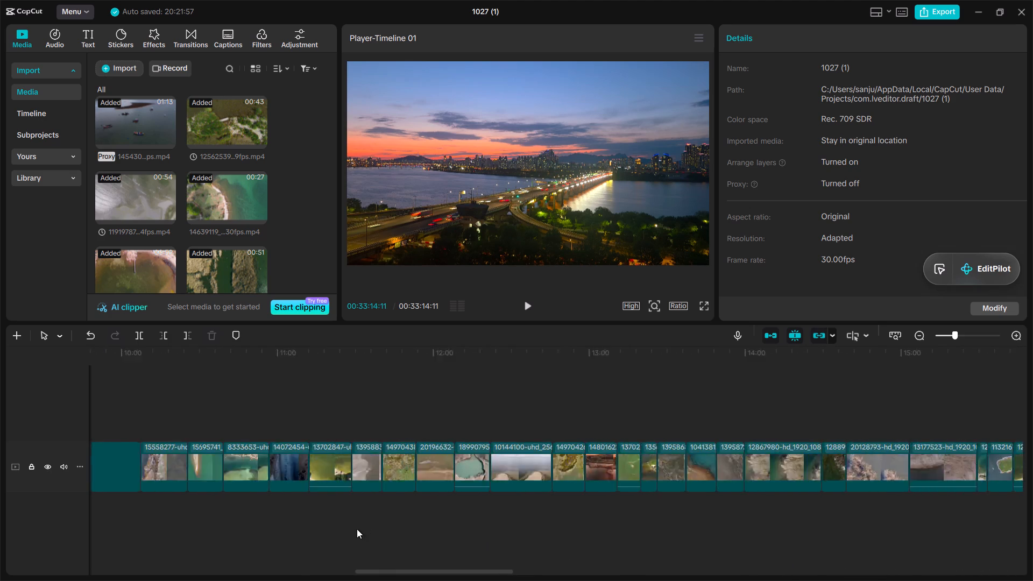
{"action": "left_click_drag", "start_coordinate": [357, 529], "coordinate": [111, 522]}
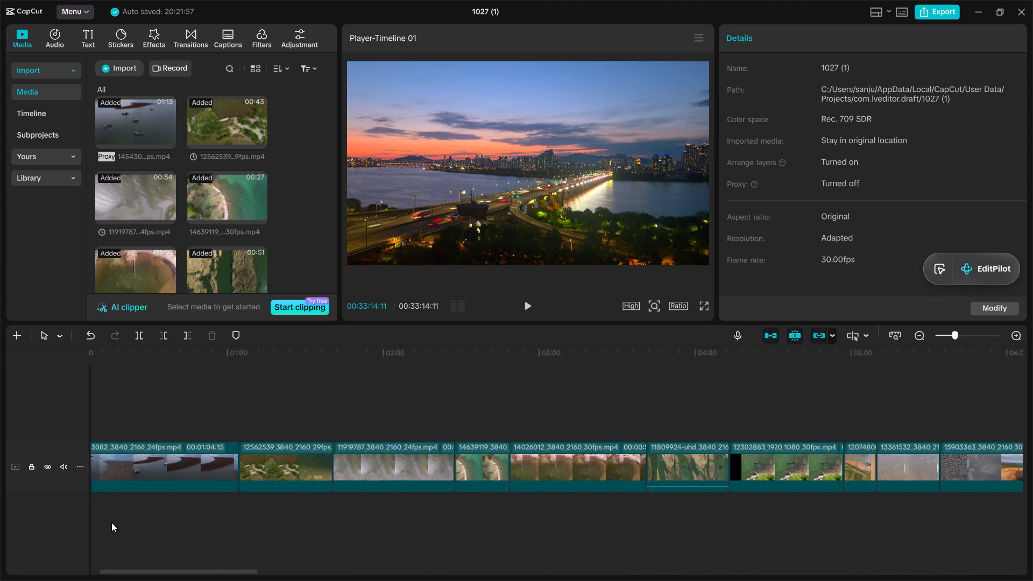
{"action": "left_click_drag", "start_coordinate": [111, 522], "coordinate": [6, 523]}
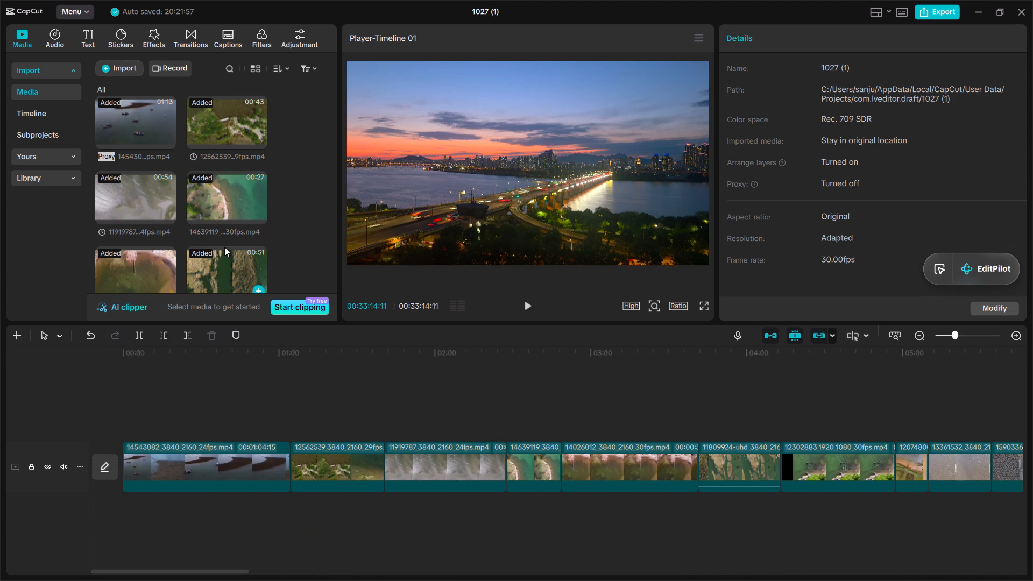
Open the transitions library for the clips at the start of the timeline.
{"action": "left_click", "coordinate": [192, 40]}
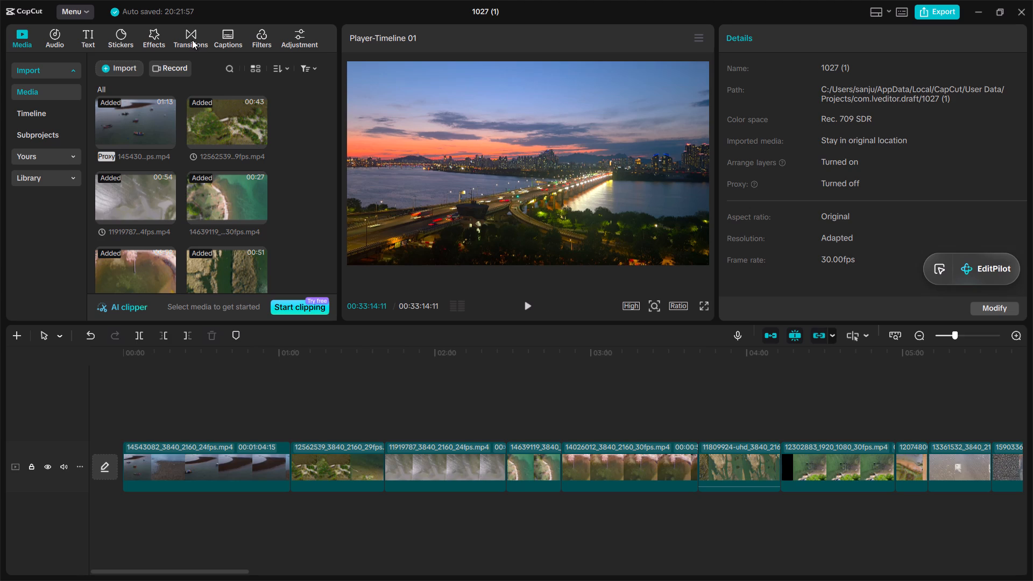
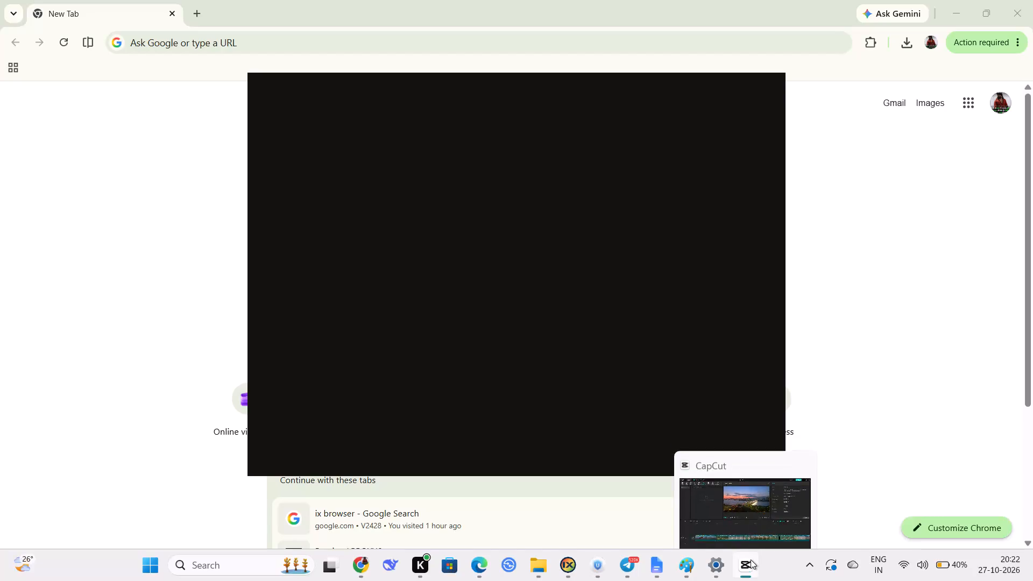
Switch back to the CapCut project window.
{"action": "left_click", "coordinate": [751, 514]}
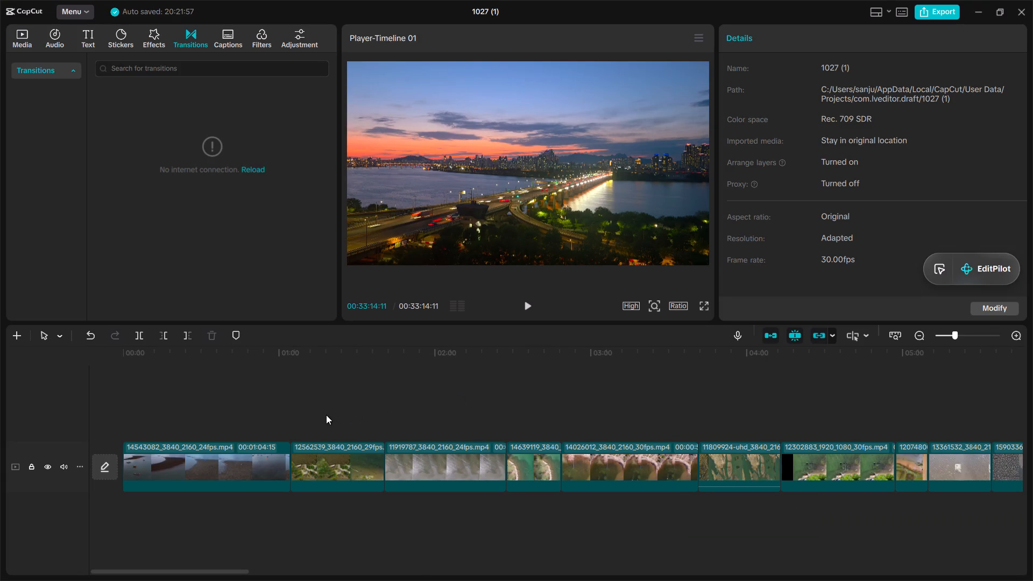
Set the first clip's Temp to 10, Tint to -5, Saturation to -8, Exposure to -7 and Contrast to -9.
{"action": "left_click", "coordinate": [295, 417]}
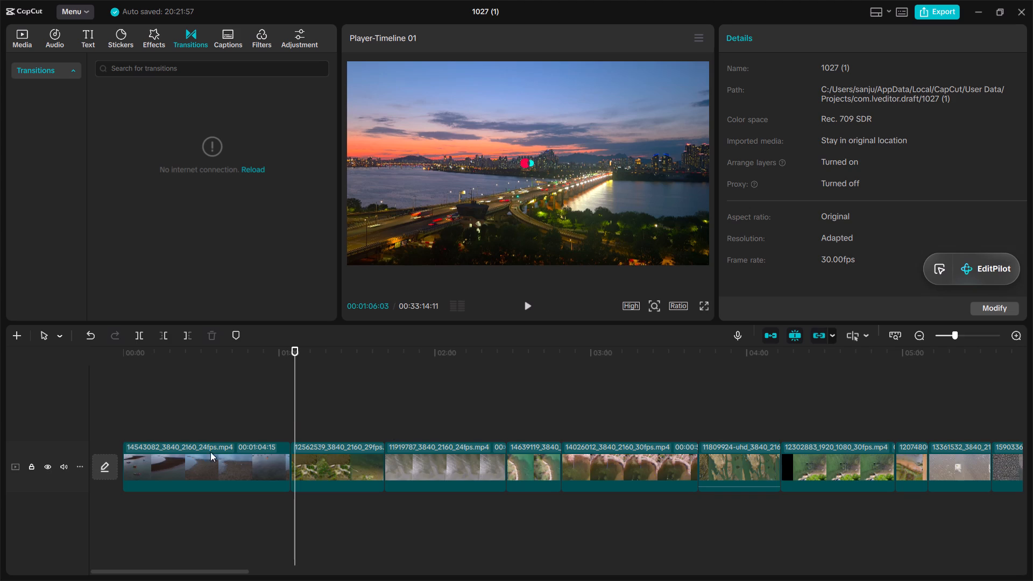
{"action": "left_click", "coordinate": [197, 459]}
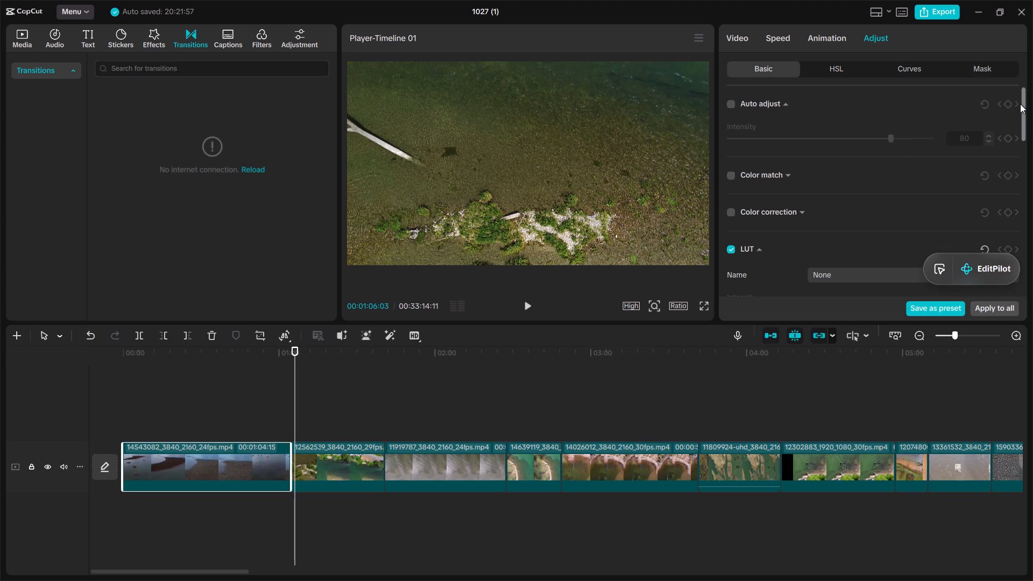
{"action": "left_click_drag", "start_coordinate": [1022, 104], "coordinate": [1024, 118]}
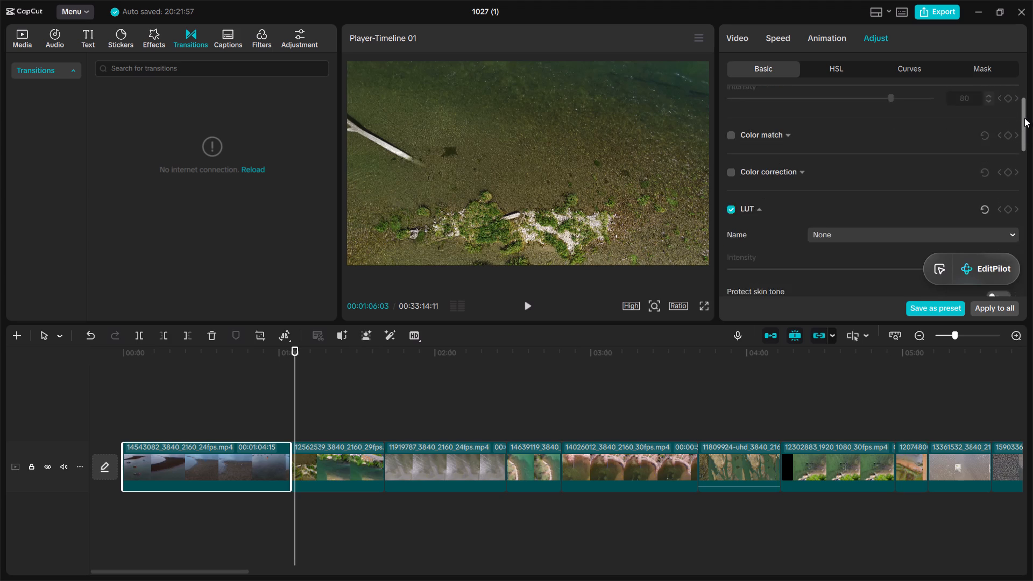
{"action": "left_click_drag", "start_coordinate": [1024, 118], "coordinate": [1032, 180]}
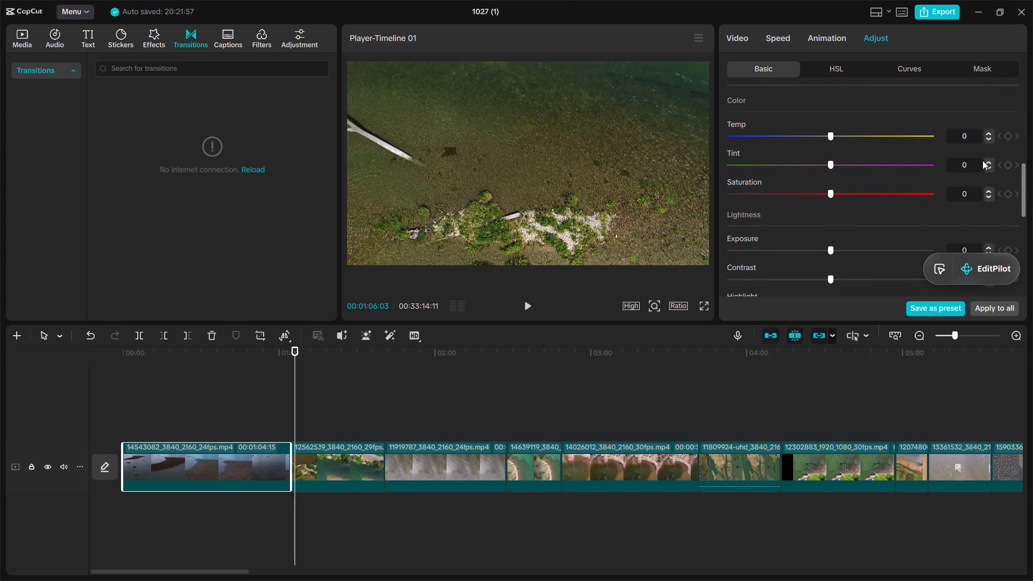
{"action": "left_click", "coordinate": [848, 132]}
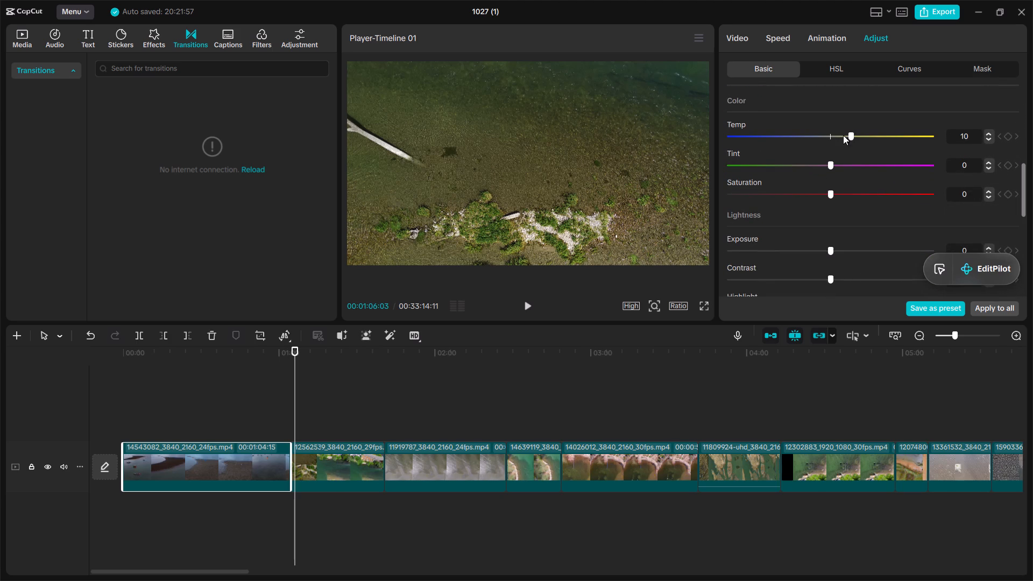
{"action": "left_click", "coordinate": [818, 162]}
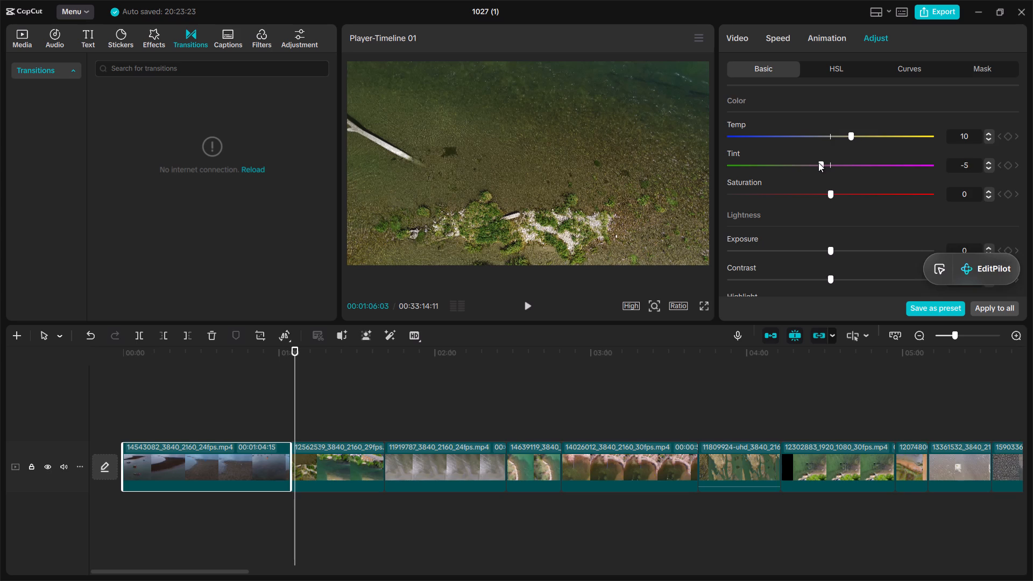
{"action": "left_click", "coordinate": [811, 190]}
{"action": "left_click", "coordinate": [814, 246]}
{"action": "left_click", "coordinate": [810, 278]}
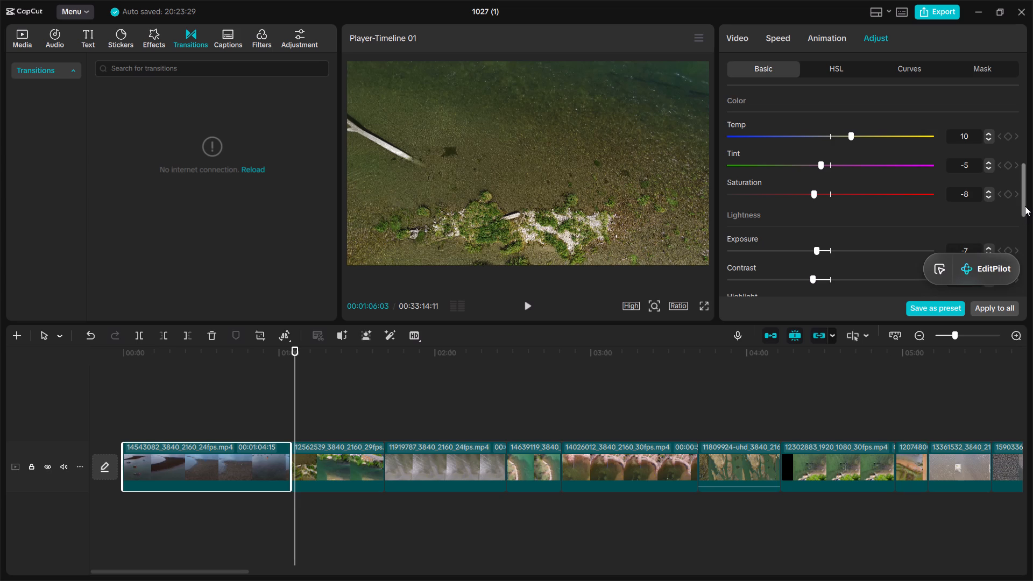
Move the floating EditPilot widget off the adjustment sliders to the empty timeline area below the clips.
{"action": "left_click_drag", "start_coordinate": [1025, 203], "coordinate": [1025, 221]}
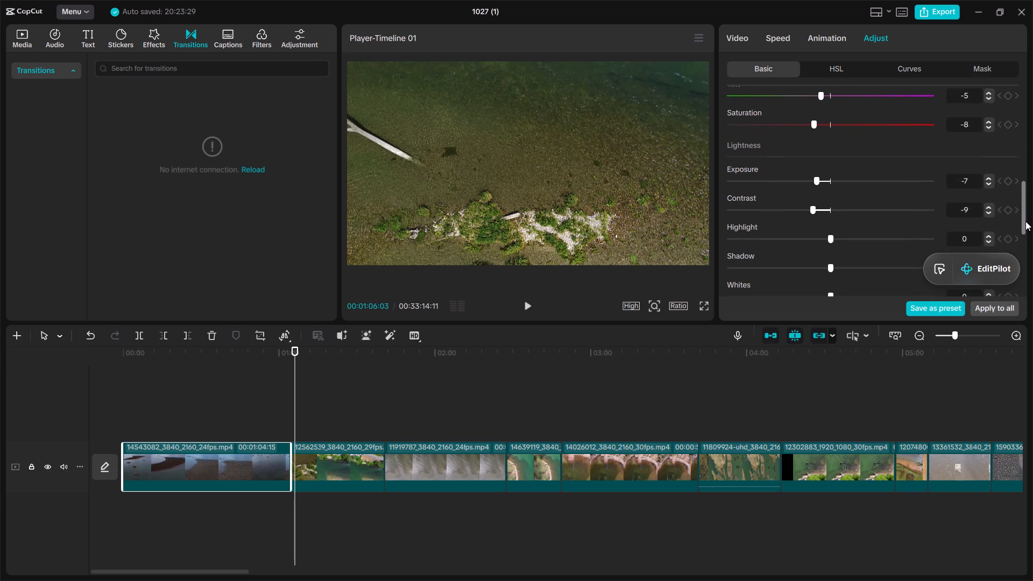
{"action": "left_click_drag", "start_coordinate": [986, 265], "coordinate": [1000, 471]}
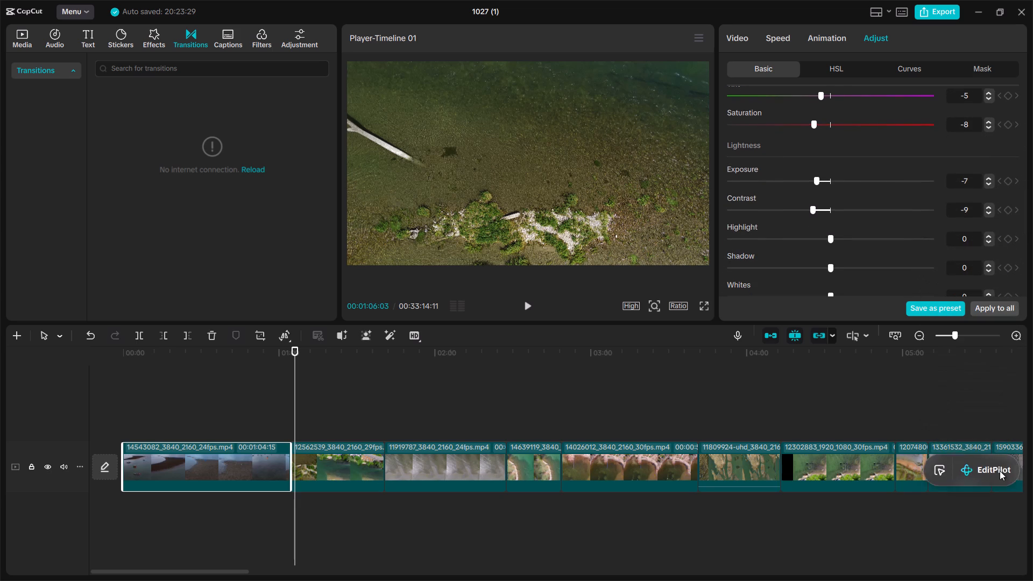
{"action": "left_click_drag", "start_coordinate": [1000, 471], "coordinate": [988, 580]}
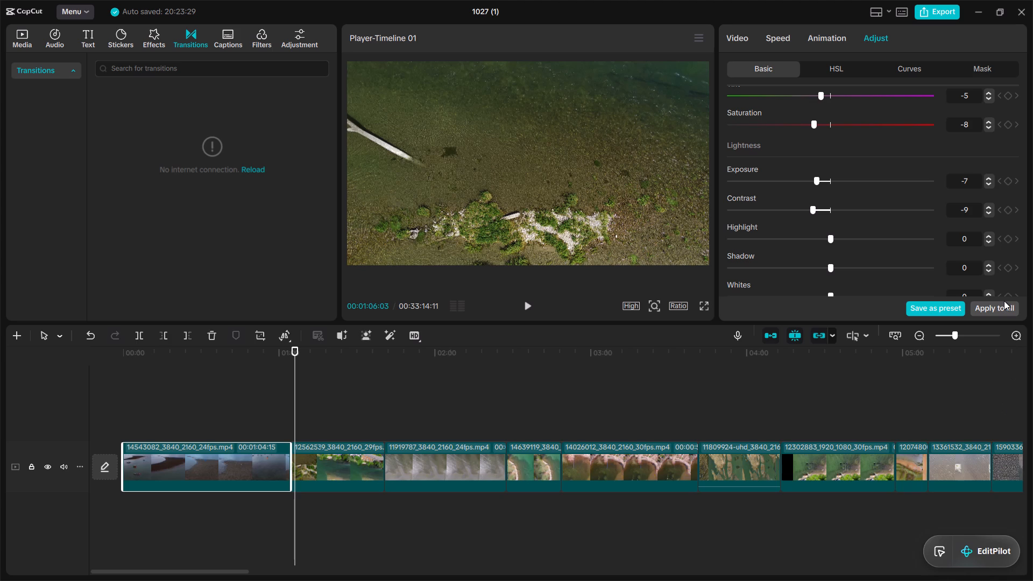
Set the first clip's Highlight to 12, Shadow to 6, Whites to 11, Blacks to -8 and Brilliance to -7.
{"action": "left_click", "coordinate": [852, 238]}
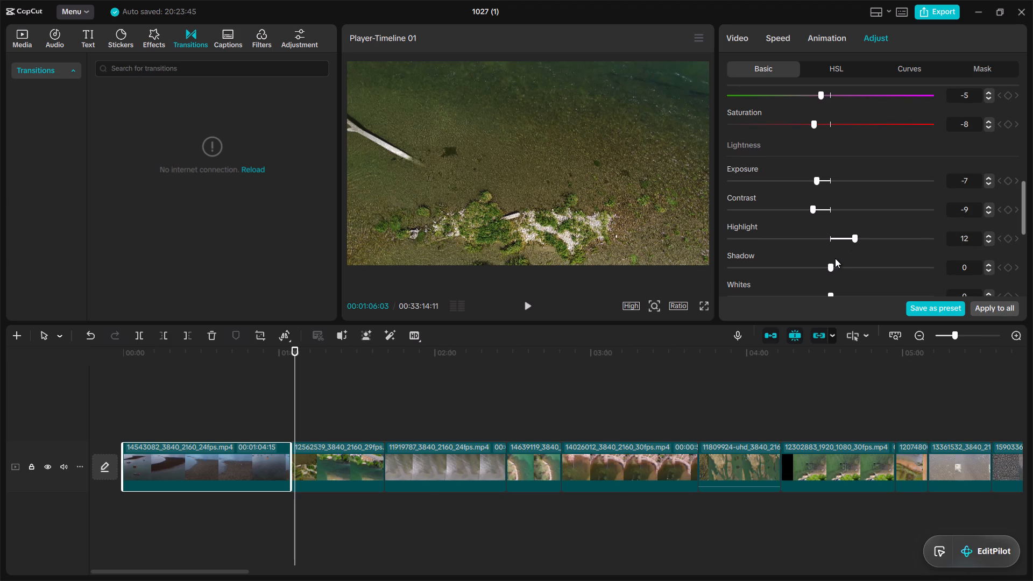
{"action": "left_click", "coordinate": [841, 265]}
{"action": "left_click_drag", "start_coordinate": [1024, 219], "coordinate": [1024, 236]}
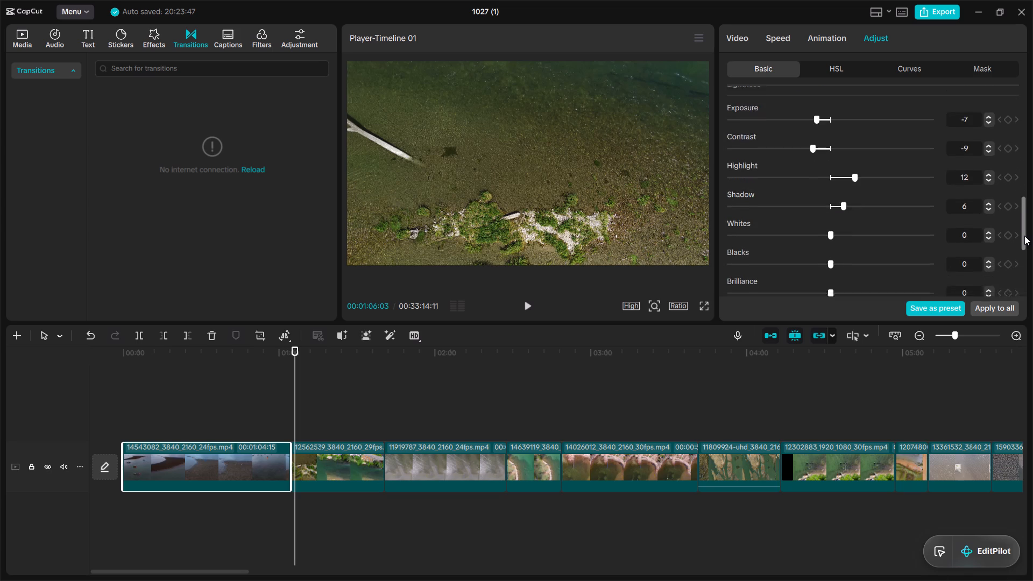
{"action": "left_click_drag", "start_coordinate": [1024, 236], "coordinate": [1029, 257]}
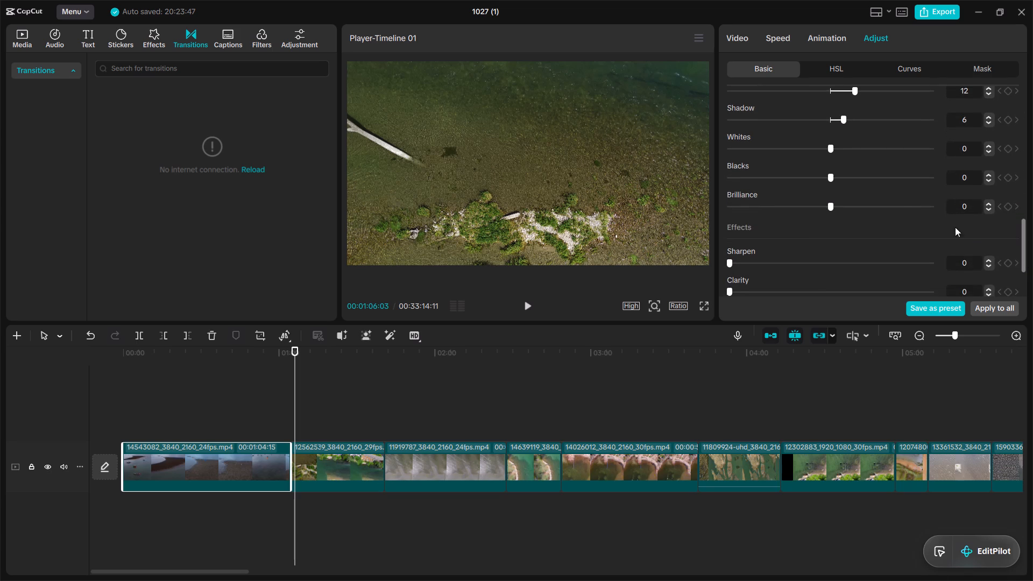
{"action": "left_click", "coordinate": [850, 147]}
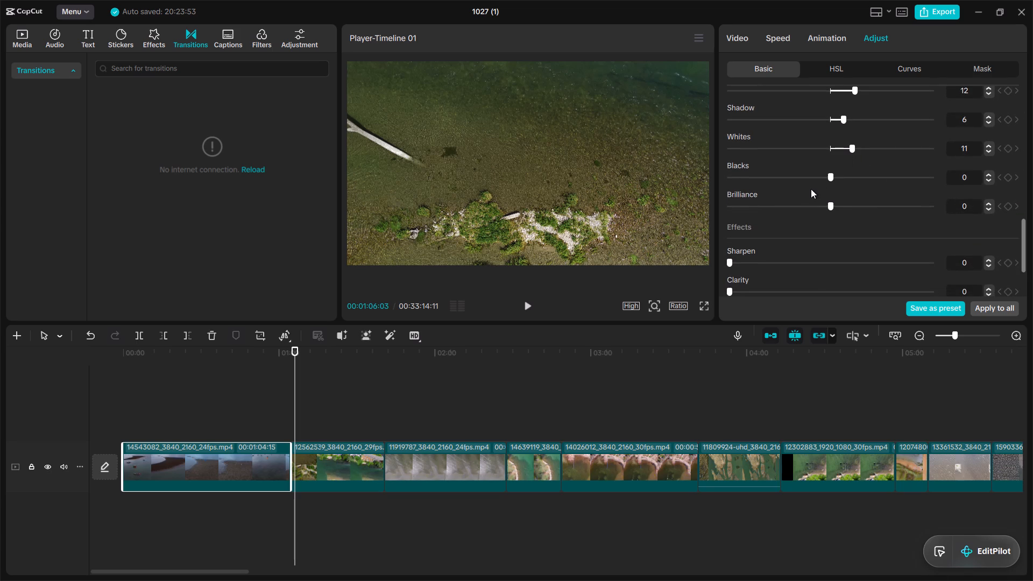
{"action": "left_click", "coordinate": [812, 175]}
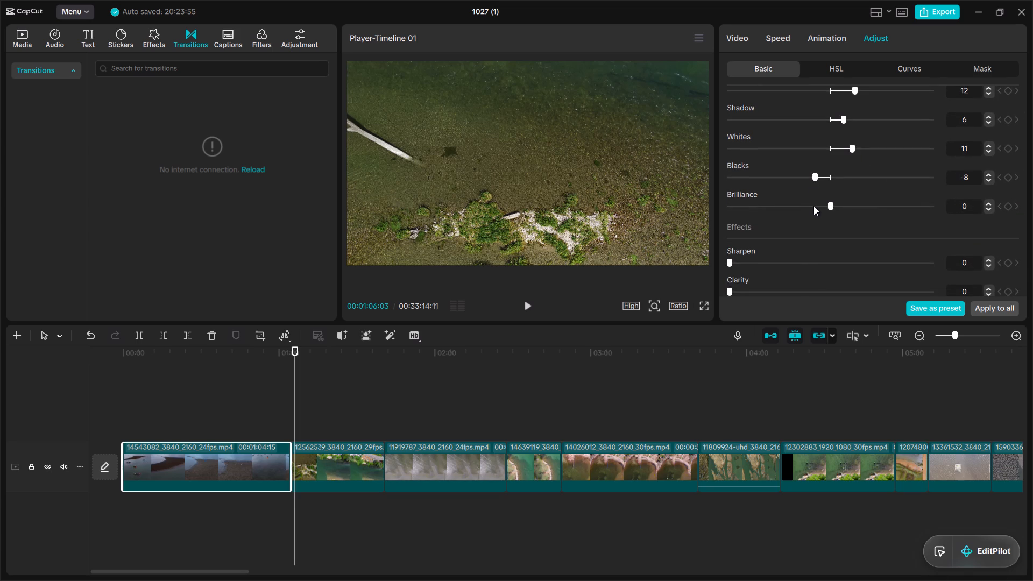
{"action": "left_click", "coordinate": [813, 206]}
Set the first clip's Sharpen to 15, Clarity to 10, Particles to 8, Fade to 10 and Vignette to 29.
{"action": "left_click_drag", "start_coordinate": [824, 234], "coordinate": [822, 259]}
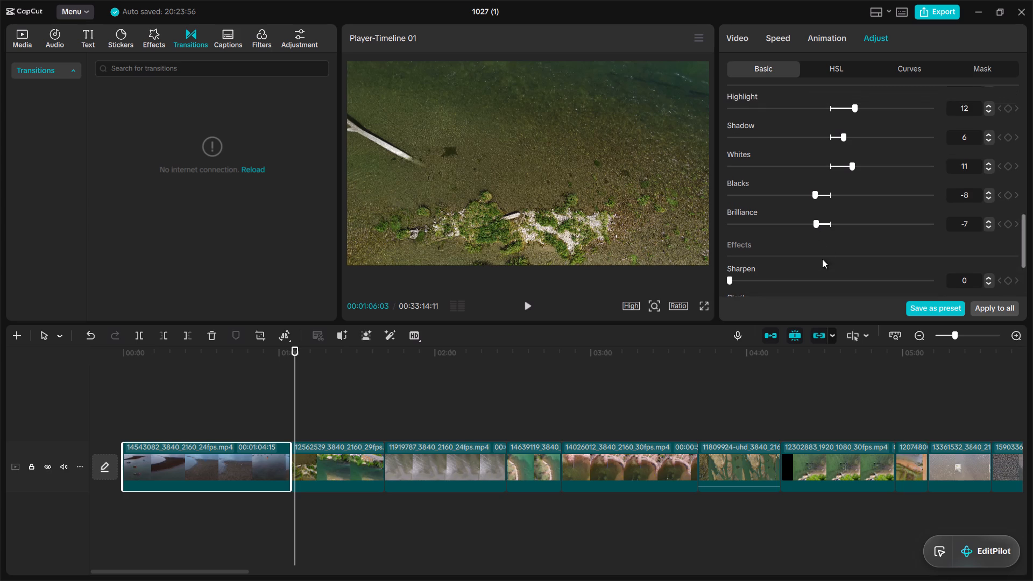
{"action": "left_click_drag", "start_coordinate": [822, 259], "coordinate": [856, 88]}
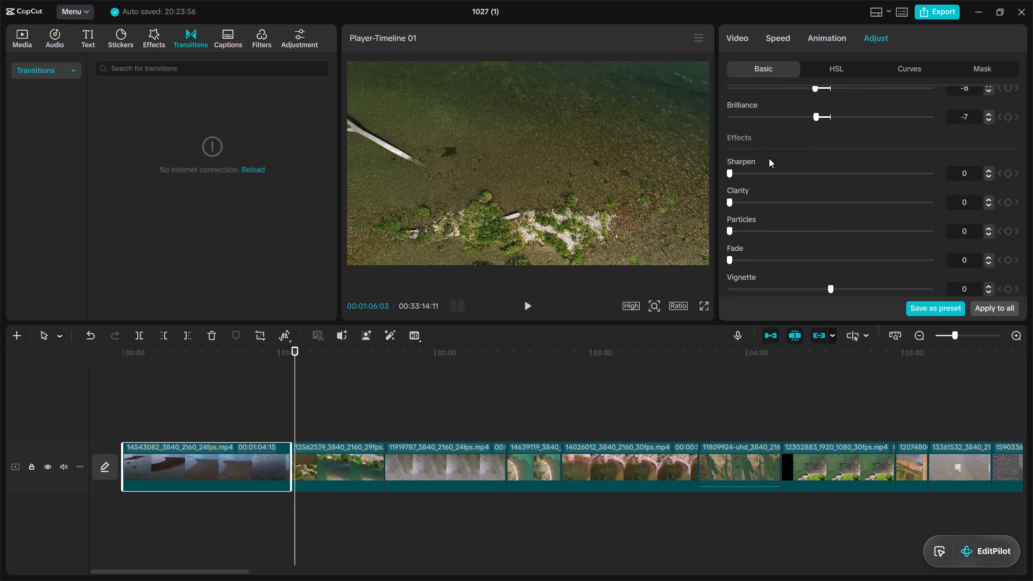
{"action": "left_click", "coordinate": [760, 167]}
{"action": "left_click_drag", "start_coordinate": [762, 195], "coordinate": [746, 229]}
{"action": "left_click", "coordinate": [746, 229]}
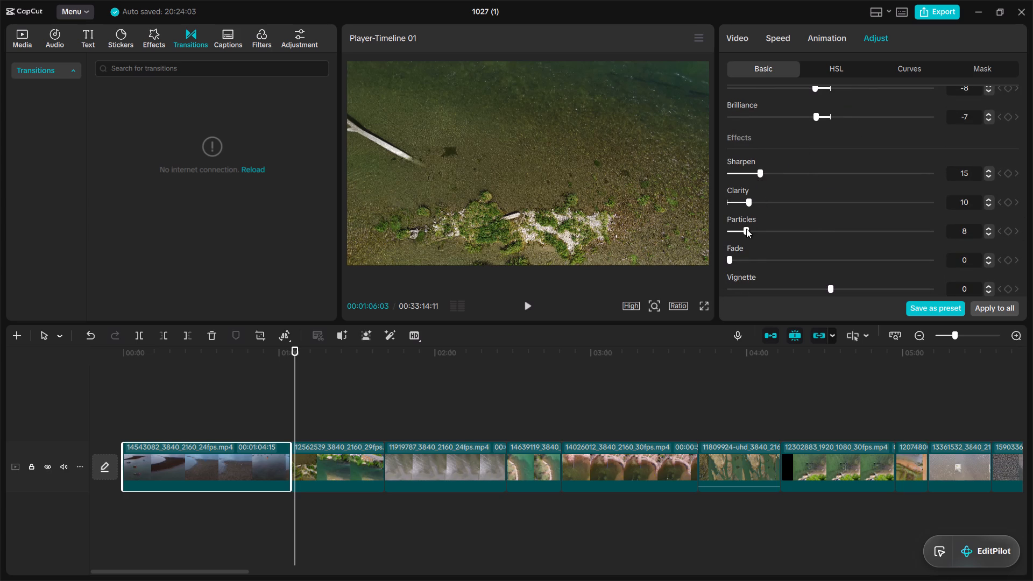
{"action": "left_click", "coordinate": [749, 257]}
{"action": "left_click", "coordinate": [848, 285]}
{"action": "left_click", "coordinate": [887, 285]}
Preview the adjusted first clip at about 00:00:42 on the timeline.
{"action": "left_click", "coordinate": [232, 465]}
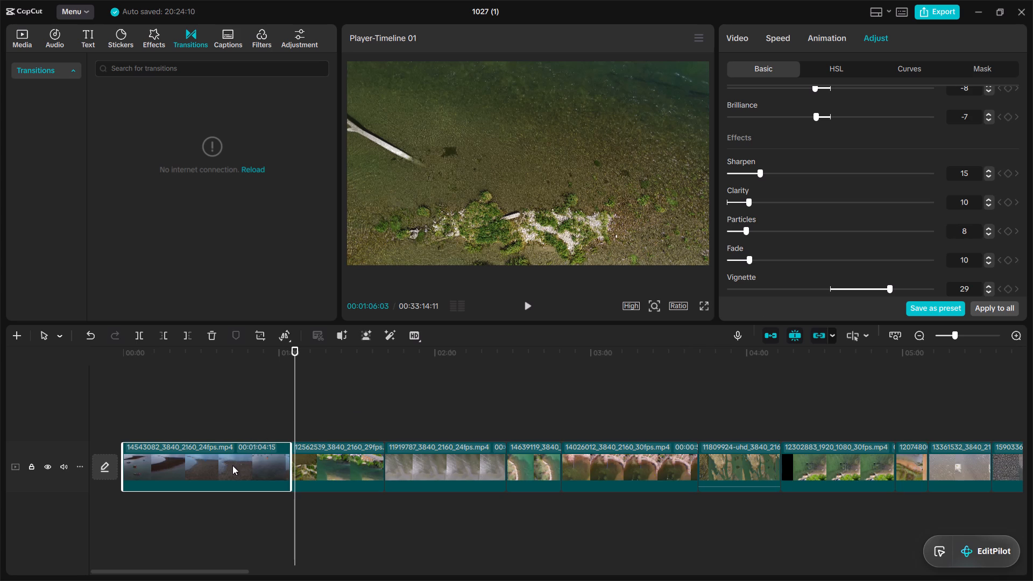
{"action": "left_click", "coordinate": [232, 465]}
{"action": "double_click", "coordinate": [233, 424]}
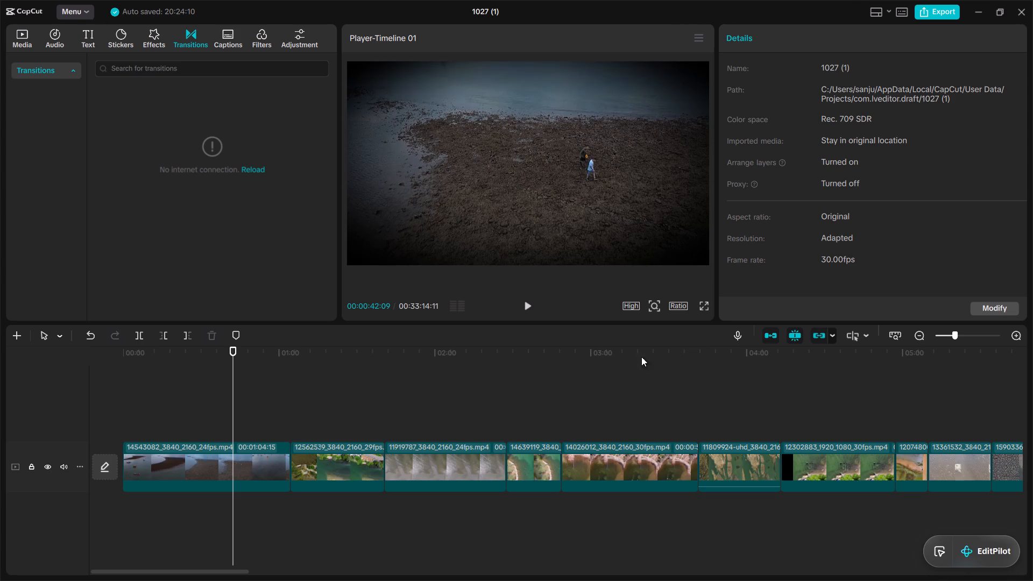
Set the second clip's Vignette to 31, Fade to 15, Particles to 15, Clarity to 17 and Sharpen to 15.
{"action": "left_click", "coordinate": [341, 463]}
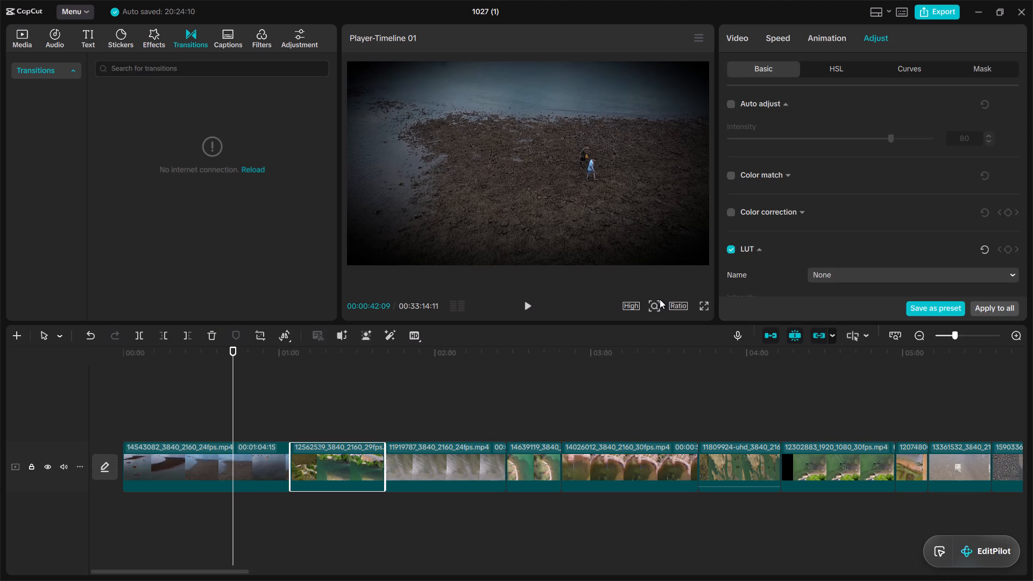
{"action": "left_click_drag", "start_coordinate": [1024, 117], "coordinate": [1018, 325]}
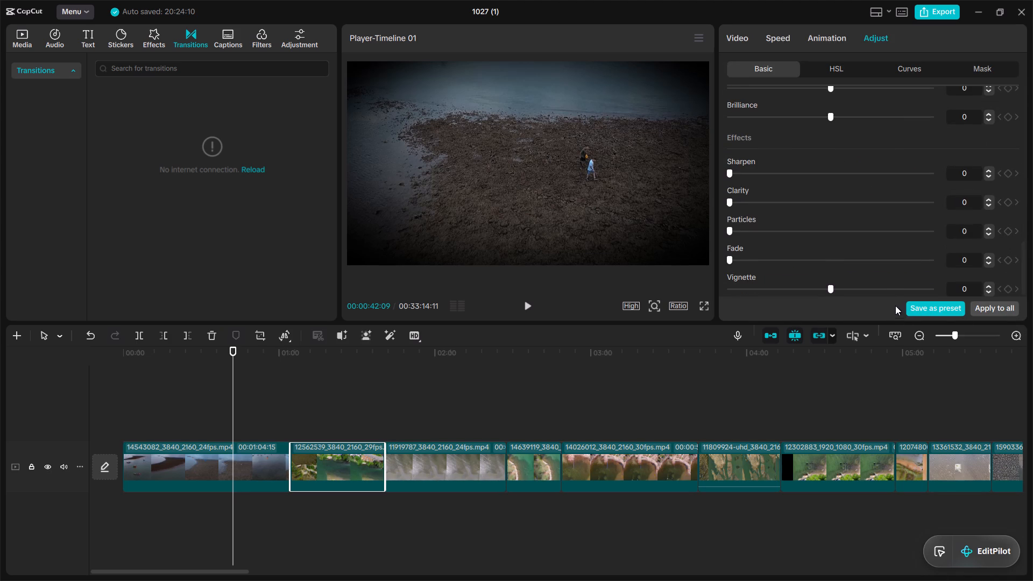
{"action": "left_click", "coordinate": [890, 289]}
{"action": "left_click", "coordinate": [761, 259]}
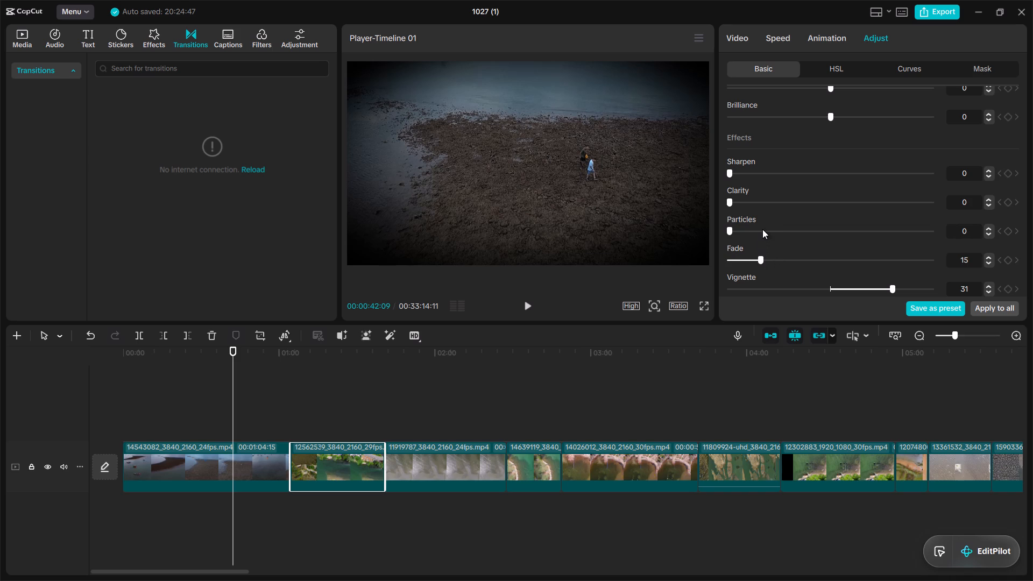
{"action": "left_click_drag", "start_coordinate": [762, 229], "coordinate": [761, 197]}
{"action": "left_click", "coordinate": [761, 197]}
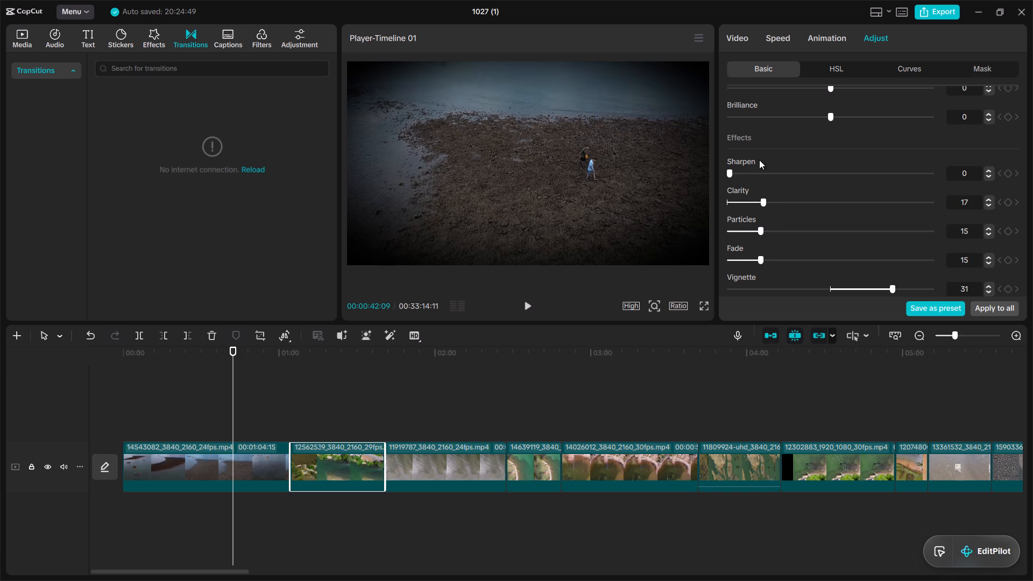
{"action": "left_click", "coordinate": [759, 166]}
Set the second clip's Brilliance to -4, Blacks to -7, Whites to -4, Shadow to -4, Highlight to -6 and Contrast to -6.
{"action": "left_click_drag", "start_coordinate": [1024, 254], "coordinate": [1022, 239]}
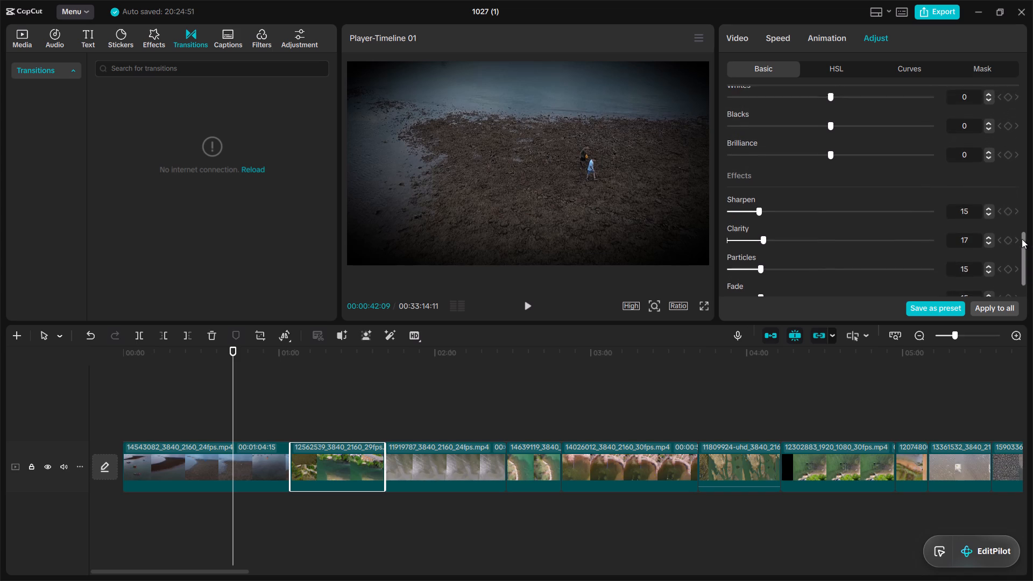
{"action": "left_click_drag", "start_coordinate": [1022, 239], "coordinate": [1020, 218]}
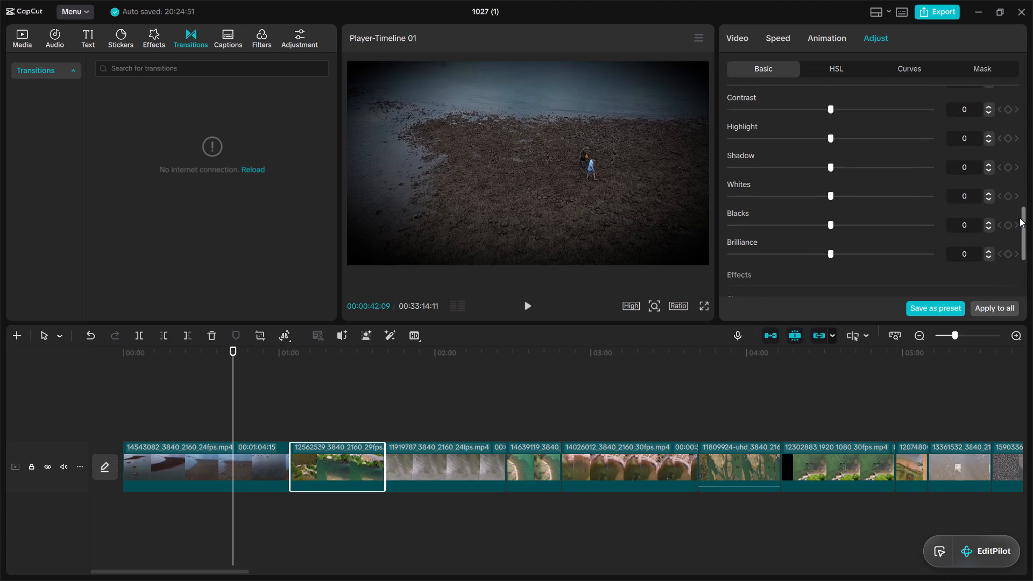
{"action": "left_click_drag", "start_coordinate": [1020, 218], "coordinate": [1019, 217]}
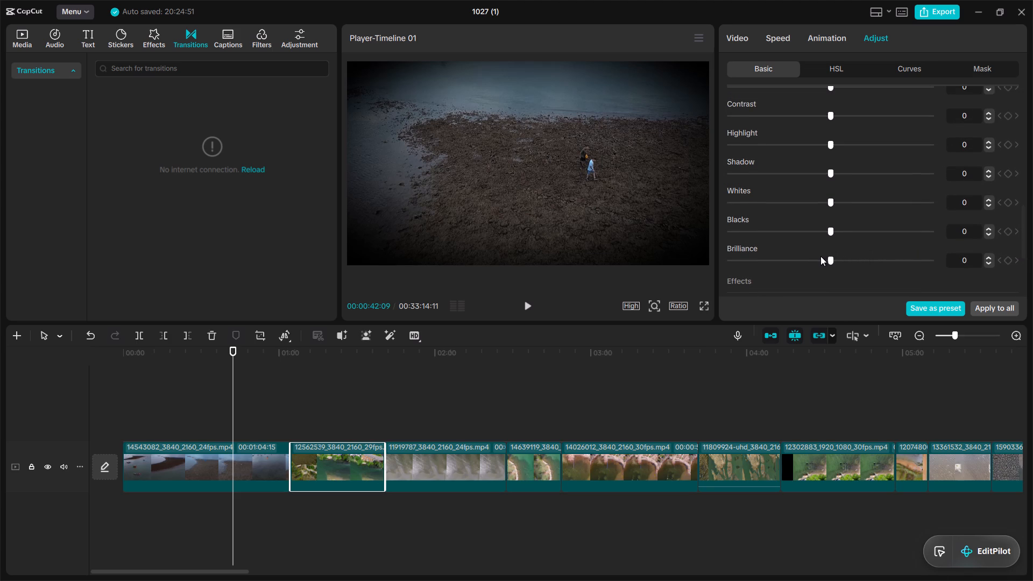
{"action": "left_click", "coordinate": [820, 256]}
{"action": "left_click_drag", "start_coordinate": [819, 228], "coordinate": [815, 200]}
{"action": "left_click_drag", "start_coordinate": [815, 200], "coordinate": [820, 169]}
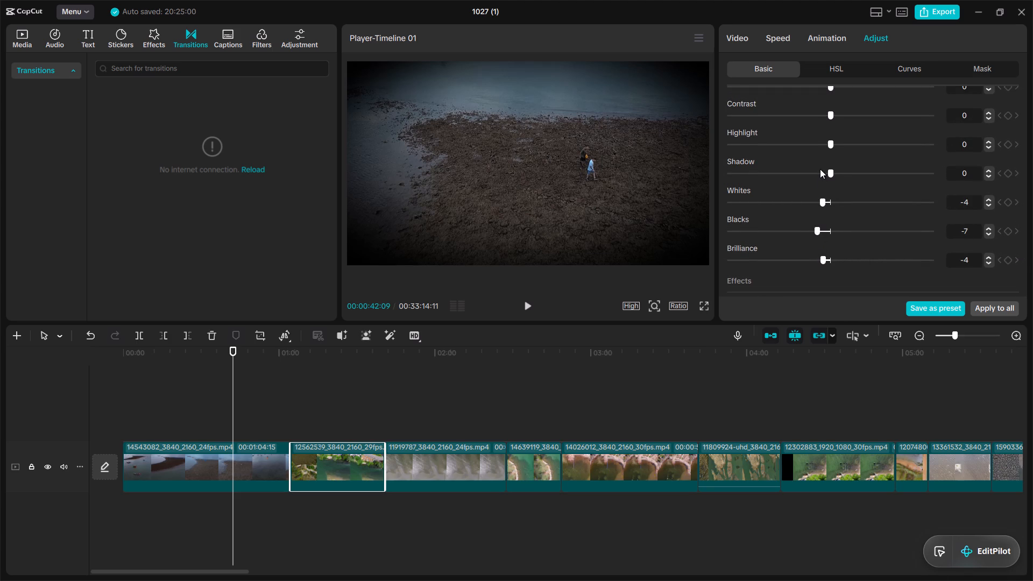
{"action": "left_click", "coordinate": [820, 169]}
{"action": "left_click", "coordinate": [824, 141]}
{"action": "left_click_drag", "start_coordinate": [815, 139], "coordinate": [816, 107]}
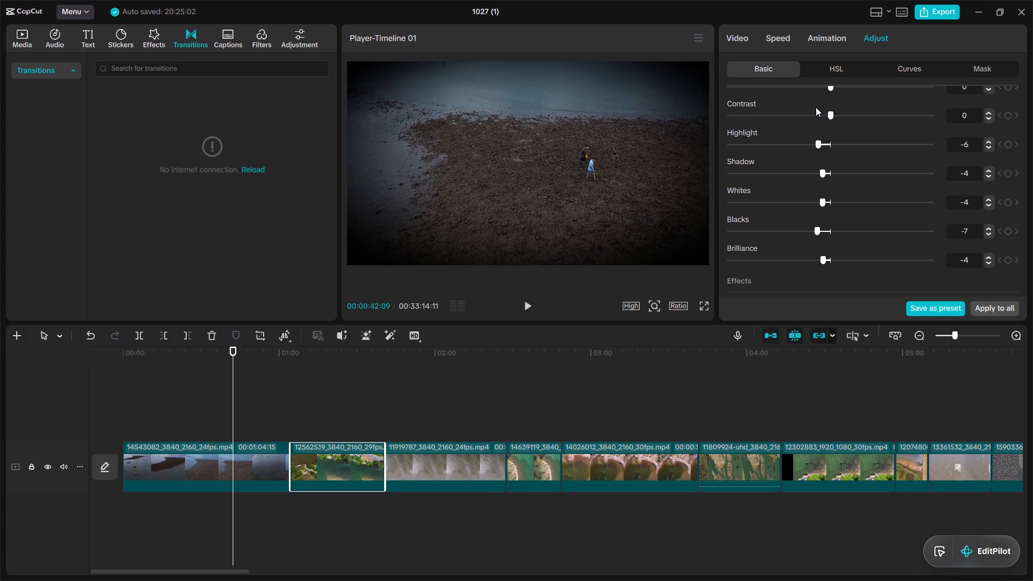
{"action": "left_click_drag", "start_coordinate": [816, 107], "coordinate": [816, 111]}
{"action": "left_click", "coordinate": [816, 111]}
Set the second clip's Exposure to 9, Saturation to -7, Tint to 9 and Temp to 9.
{"action": "left_click_drag", "start_coordinate": [1024, 223], "coordinate": [1023, 220]}
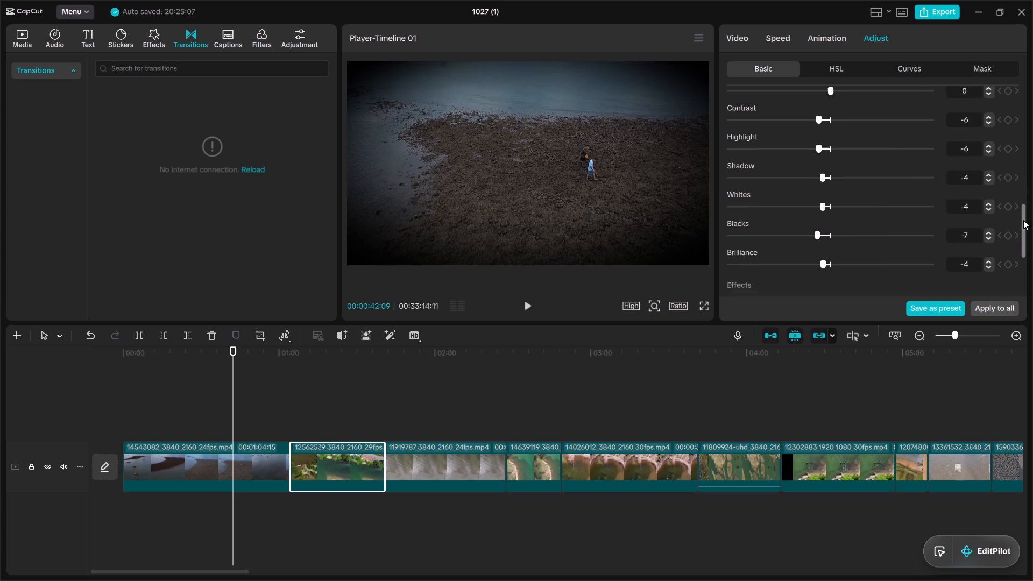
{"action": "left_click_drag", "start_coordinate": [1023, 220], "coordinate": [1020, 187]}
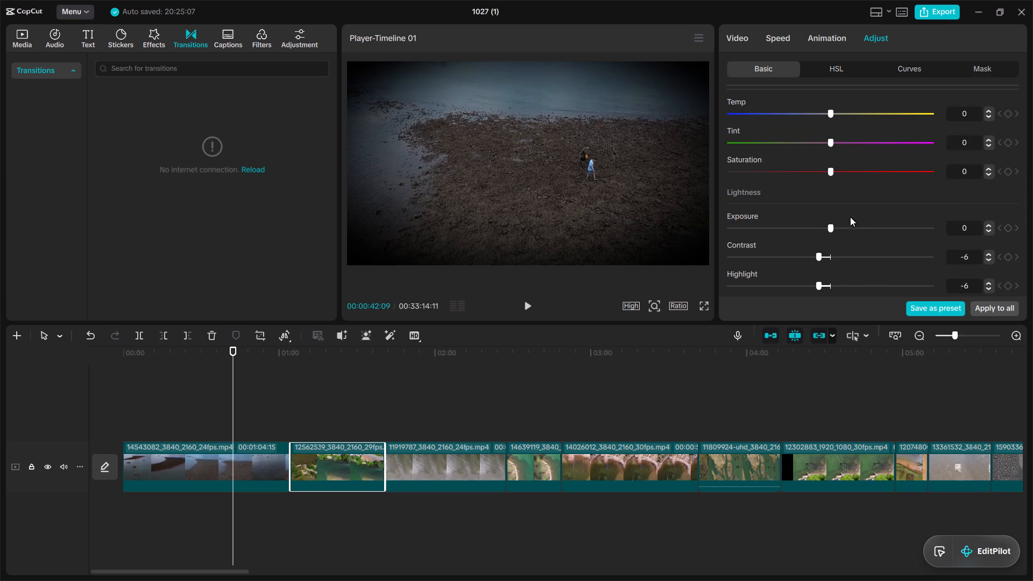
{"action": "left_click", "coordinate": [846, 225]}
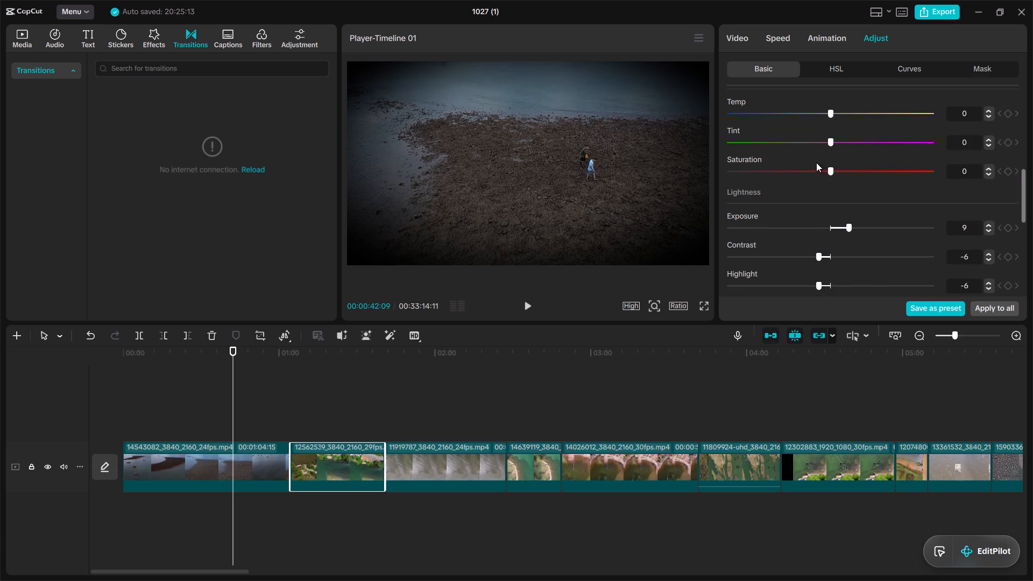
{"action": "left_click_drag", "start_coordinate": [815, 171], "coordinate": [813, 143]}
{"action": "left_click_drag", "start_coordinate": [813, 143], "coordinate": [846, 110]}
{"action": "left_click", "coordinate": [846, 110]}
Set the third clip's Vignette to 20, Fade to 12, Particles to 12, Clarity to 16 and Sharpen to 15.
{"action": "left_click_drag", "start_coordinate": [1024, 203], "coordinate": [1023, 138]}
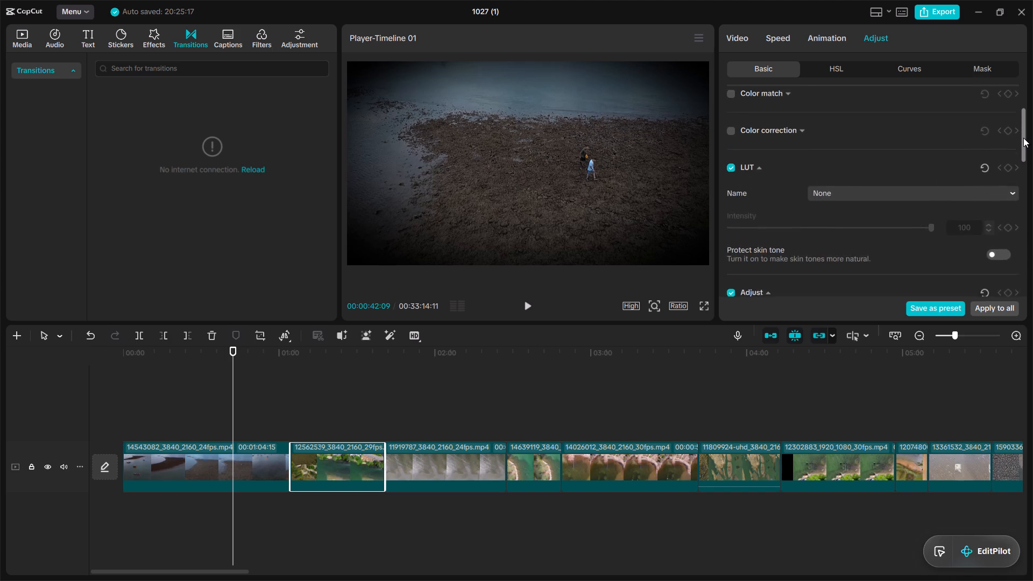
{"action": "left_click_drag", "start_coordinate": [1023, 138], "coordinate": [1024, 129]}
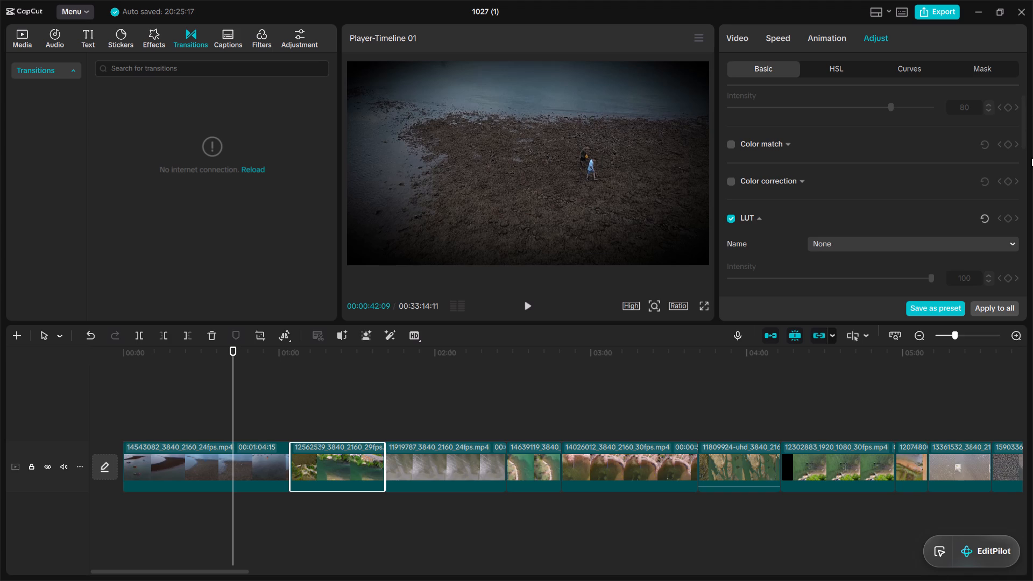
{"action": "left_click", "coordinate": [464, 456]}
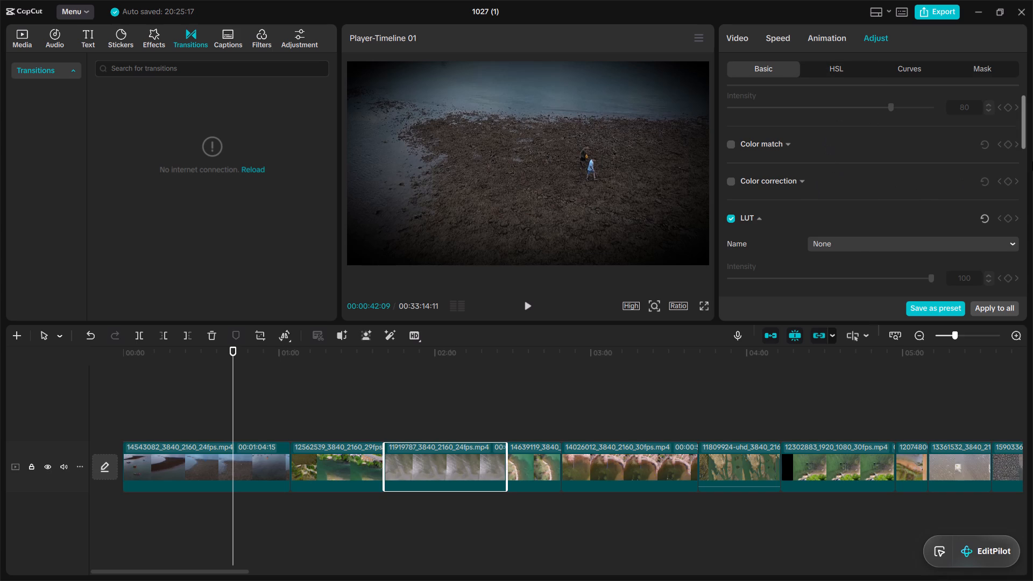
{"action": "left_click_drag", "start_coordinate": [1023, 133], "coordinate": [1029, 160]}
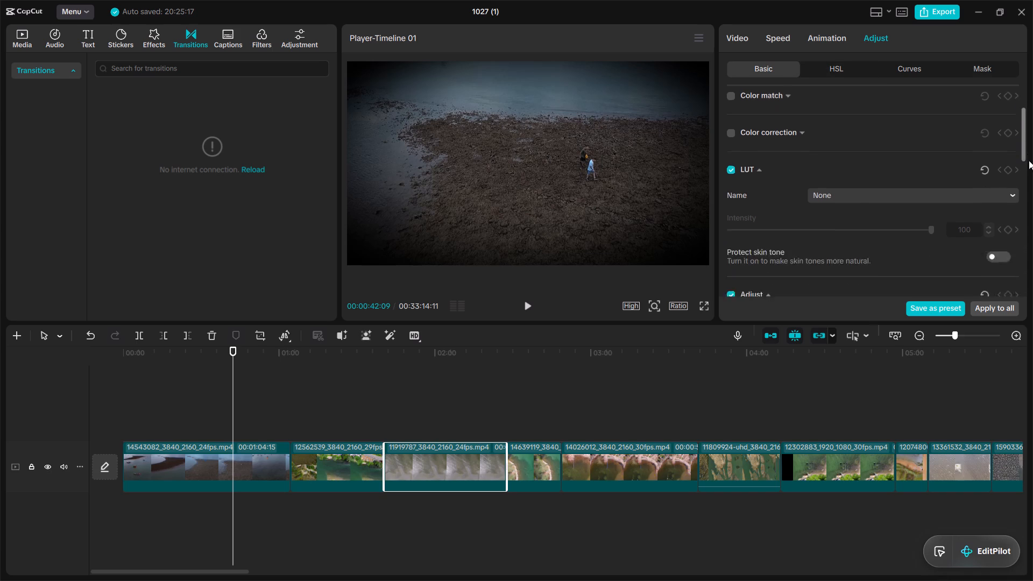
{"action": "left_click_drag", "start_coordinate": [1029, 160], "coordinate": [1032, 292]}
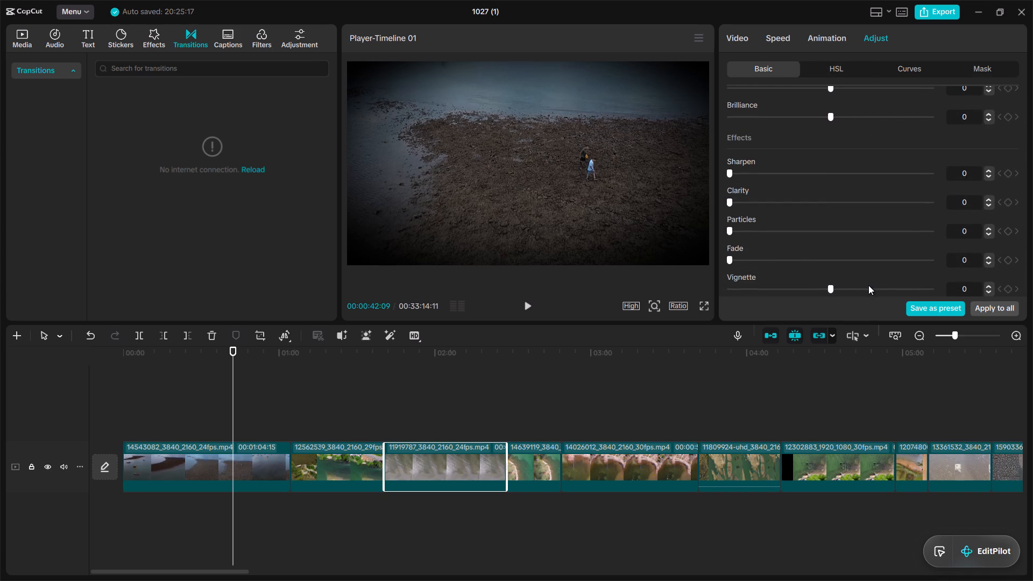
{"action": "left_click", "coordinate": [868, 285]}
{"action": "left_click_drag", "start_coordinate": [751, 255], "coordinate": [754, 228]}
{"action": "left_click", "coordinate": [754, 228]}
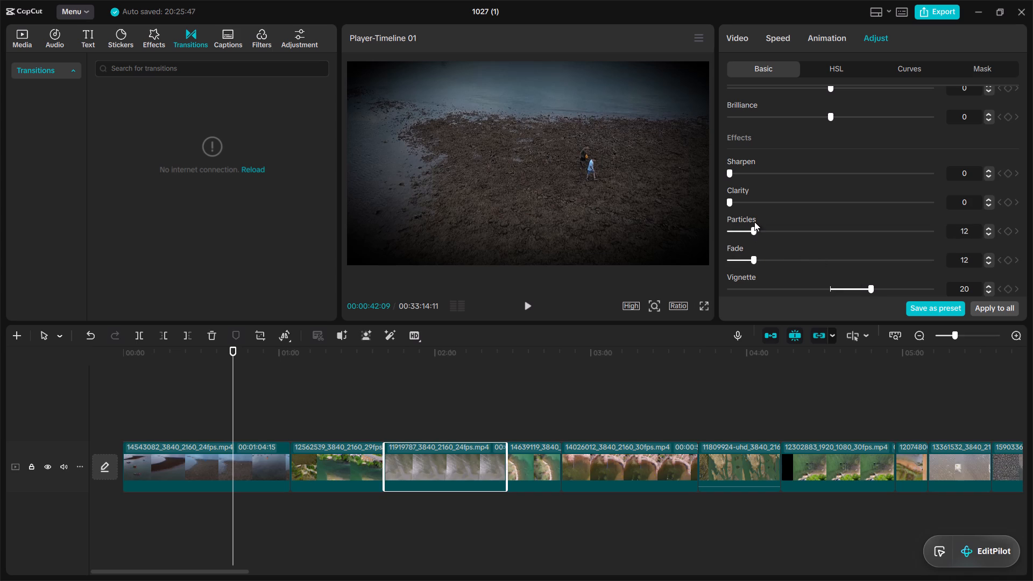
{"action": "left_click_drag", "start_coordinate": [759, 197], "coordinate": [759, 188]}
{"action": "left_click_drag", "start_coordinate": [759, 188], "coordinate": [760, 169]}
{"action": "left_click", "coordinate": [760, 169]}
Set the third clip's Brilliance to 7, Blacks to 7, Whites to -4, Shadow to -4, Highlight to 7 and Contrast to 5.
{"action": "left_click_drag", "start_coordinate": [1022, 251], "coordinate": [1022, 216]}
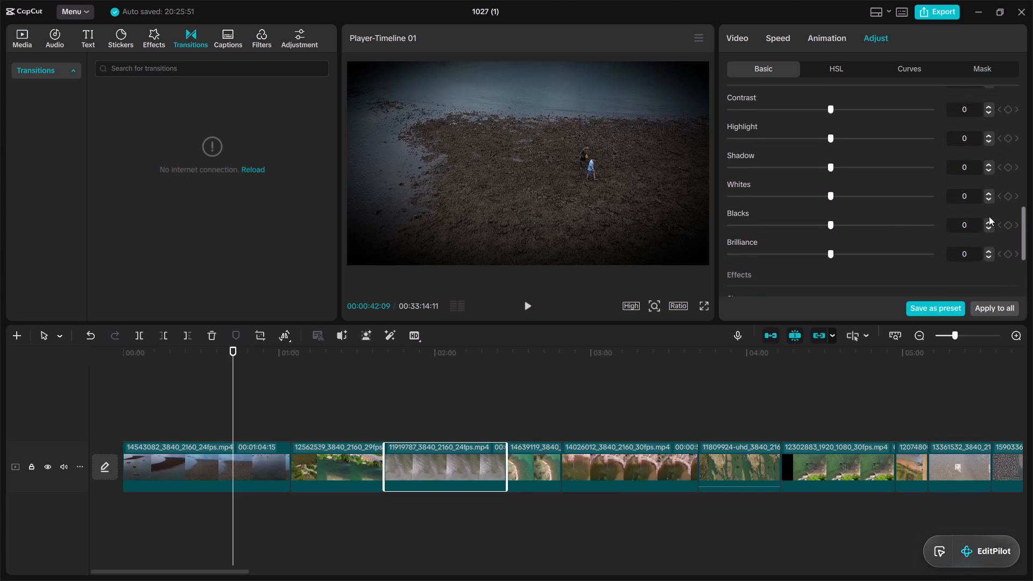
{"action": "left_click_drag", "start_coordinate": [846, 247], "coordinate": [844, 231]}
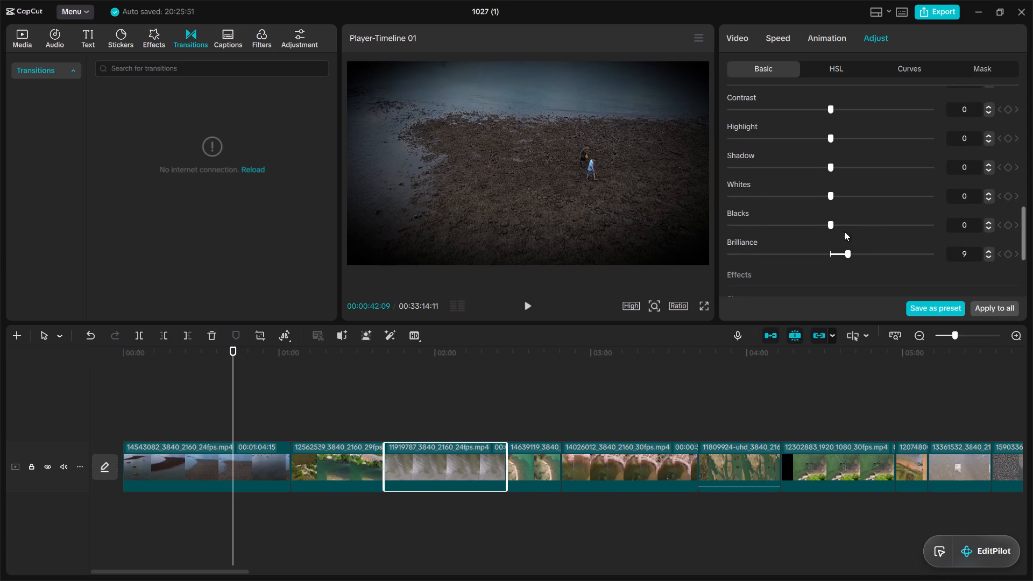
{"action": "left_click_drag", "start_coordinate": [844, 231], "coordinate": [842, 224]}
{"action": "left_click", "coordinate": [842, 224]}
{"action": "left_click_drag", "start_coordinate": [817, 196], "coordinate": [824, 164]}
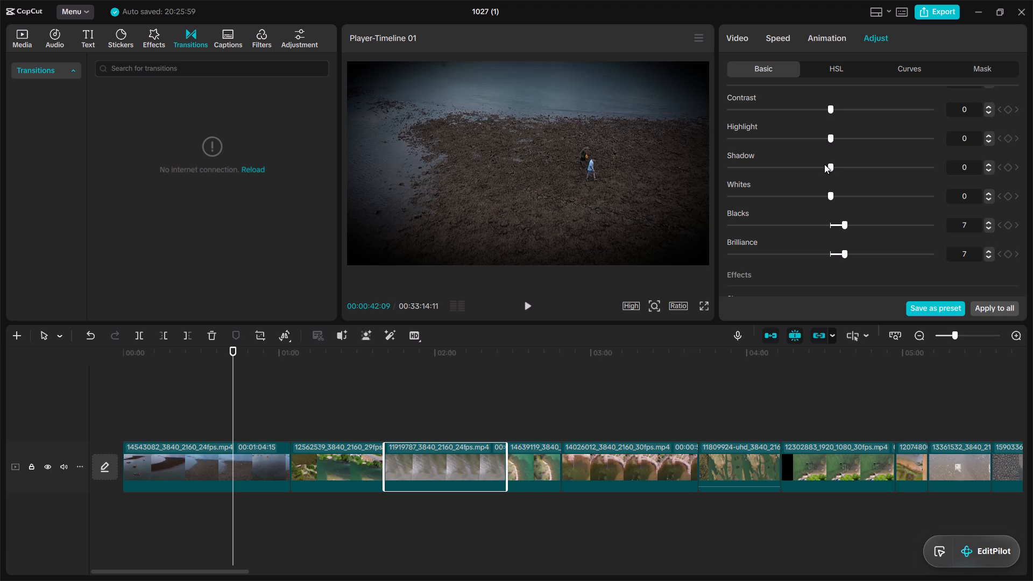
{"action": "left_click_drag", "start_coordinate": [824, 164], "coordinate": [819, 165]}
{"action": "left_click", "coordinate": [819, 165]}
{"action": "left_click", "coordinate": [843, 133]}
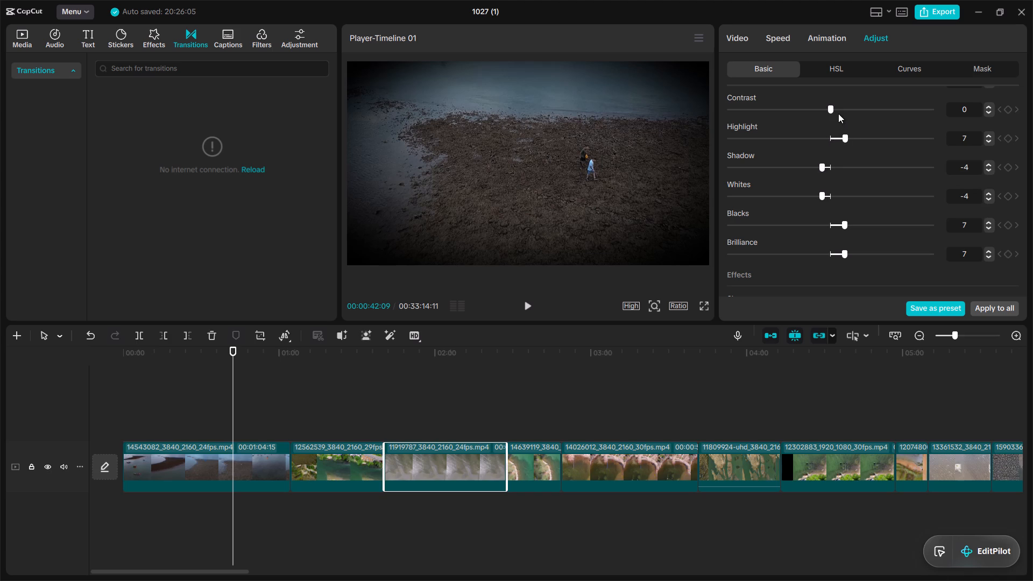
{"action": "left_click", "coordinate": [838, 108]}
Set the third clip's Exposure to 7, Saturation to -7, Tint to 9 and Temp to 8.
{"action": "left_click_drag", "start_coordinate": [1023, 215], "coordinate": [1022, 202]}
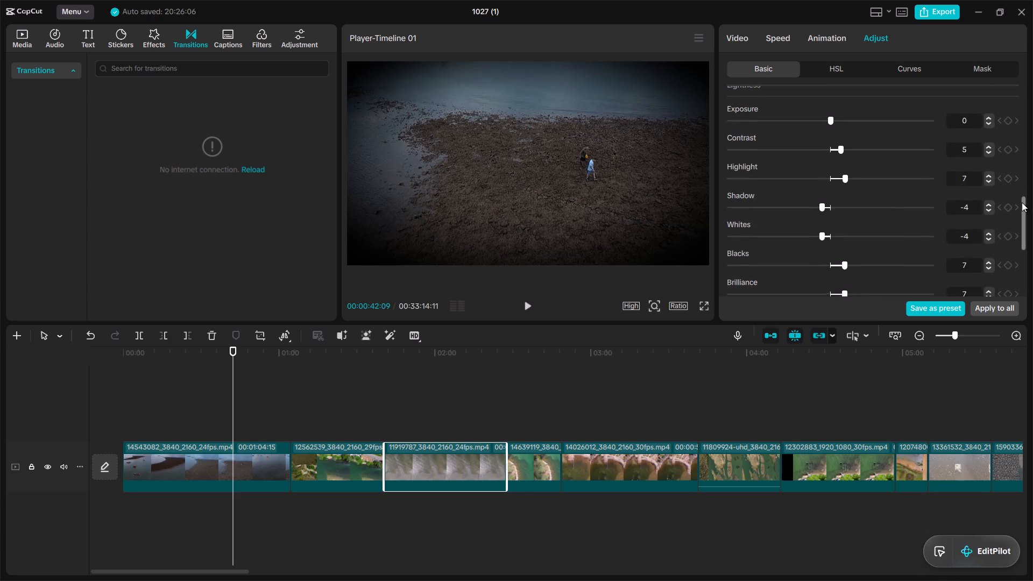
{"action": "left_click_drag", "start_coordinate": [1022, 202], "coordinate": [1016, 166]}
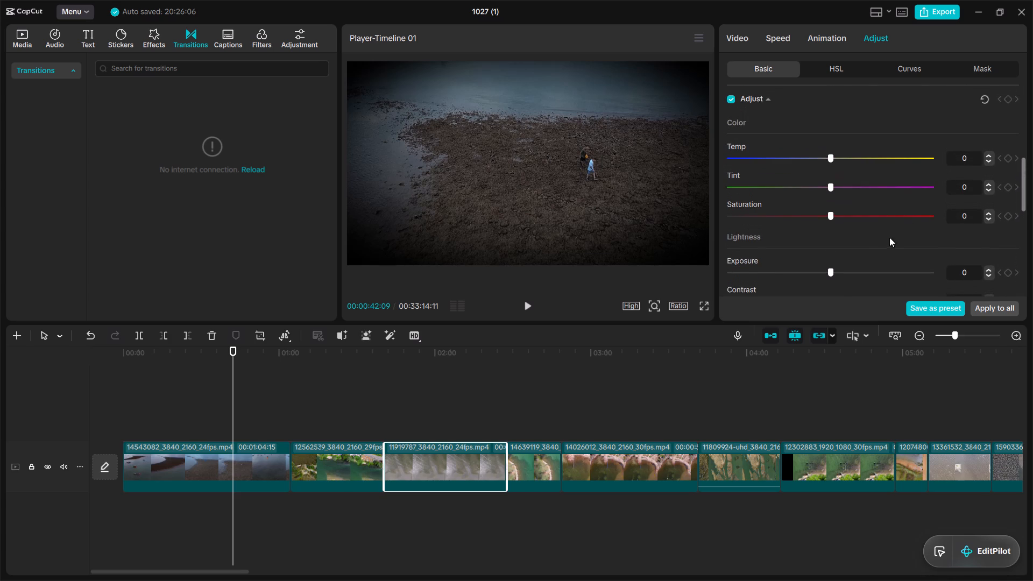
{"action": "left_click", "coordinate": [841, 269]}
{"action": "left_click", "coordinate": [815, 211]}
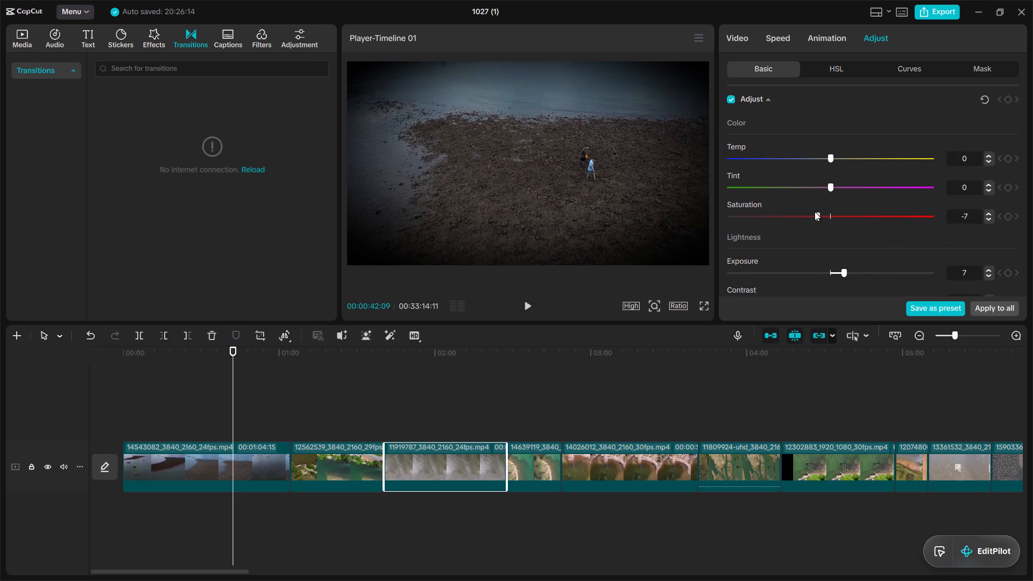
{"action": "left_click_drag", "start_coordinate": [815, 184], "coordinate": [845, 158]}
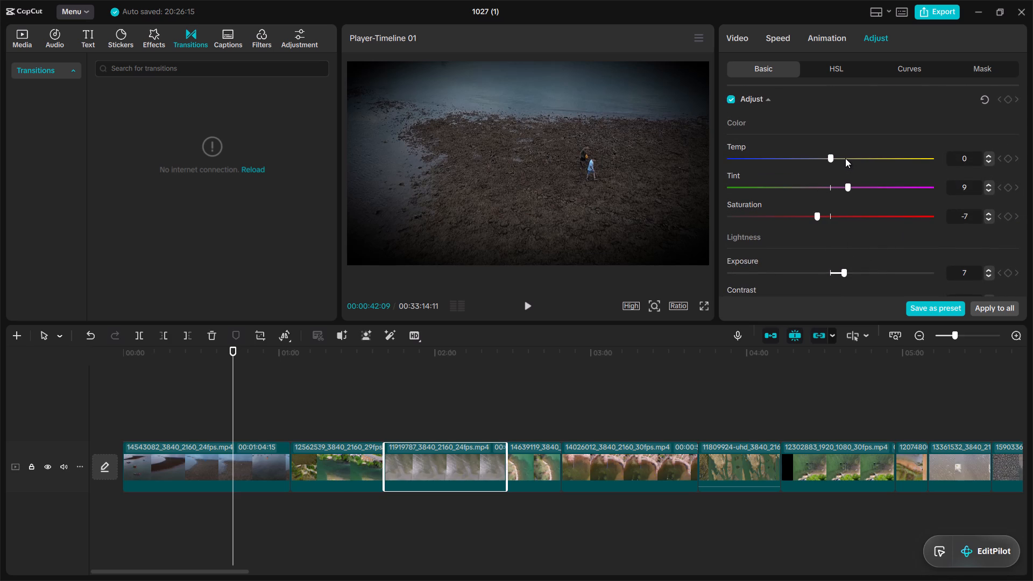
{"action": "left_click", "coordinate": [843, 156]}
Turn on Protect skin tone in the third clip's LUT settings.
{"action": "left_click_drag", "start_coordinate": [1022, 196], "coordinate": [1022, 189]}
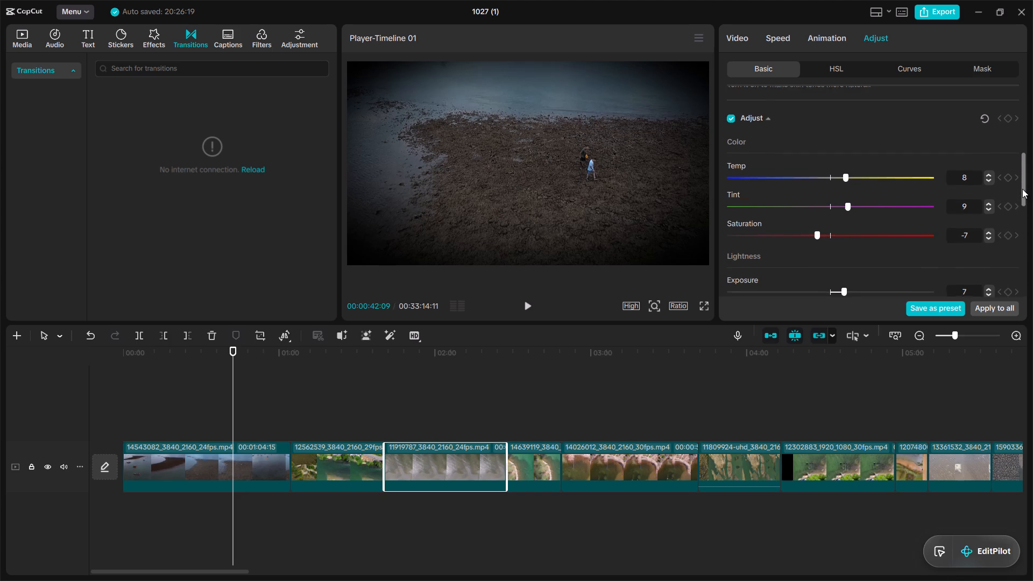
{"action": "left_click_drag", "start_coordinate": [1022, 189], "coordinate": [1022, 156]}
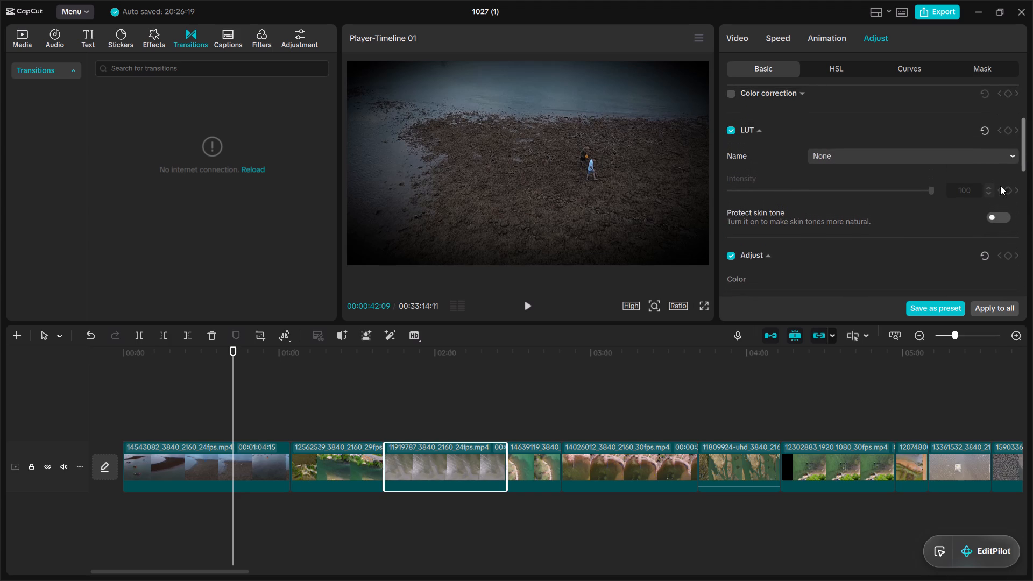
{"action": "left_click", "coordinate": [1006, 214]}
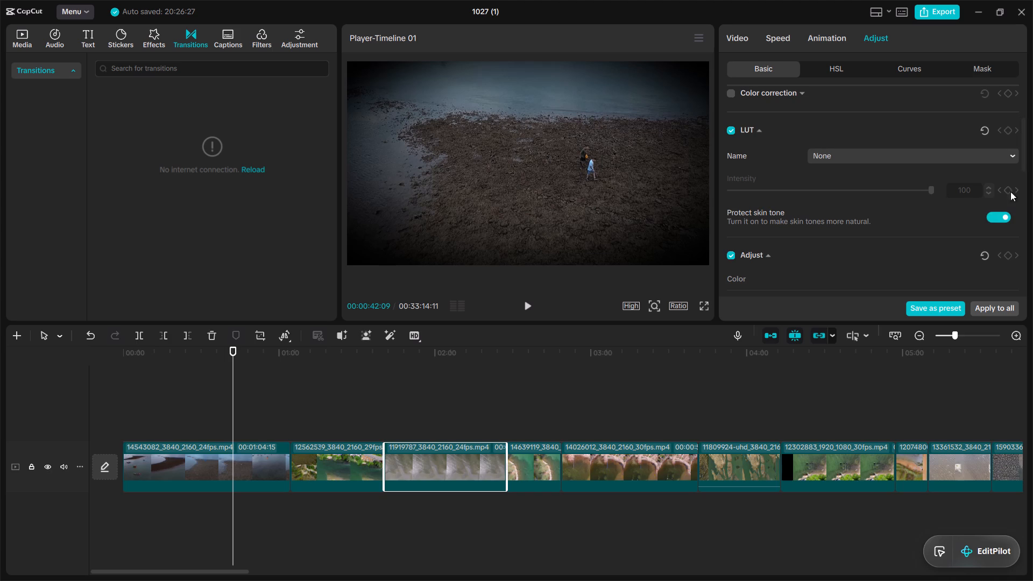
Turn on Protect skin tone in the fourth clip's LUT settings.
{"action": "left_click_drag", "start_coordinate": [1022, 154], "coordinate": [1022, 140]}
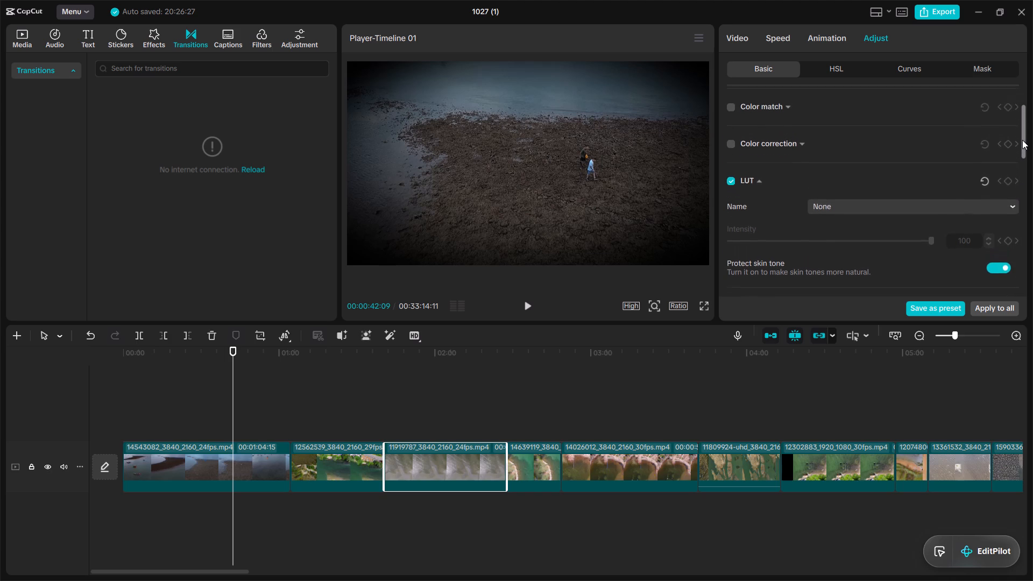
{"action": "left_click_drag", "start_coordinate": [1022, 140], "coordinate": [1022, 112]}
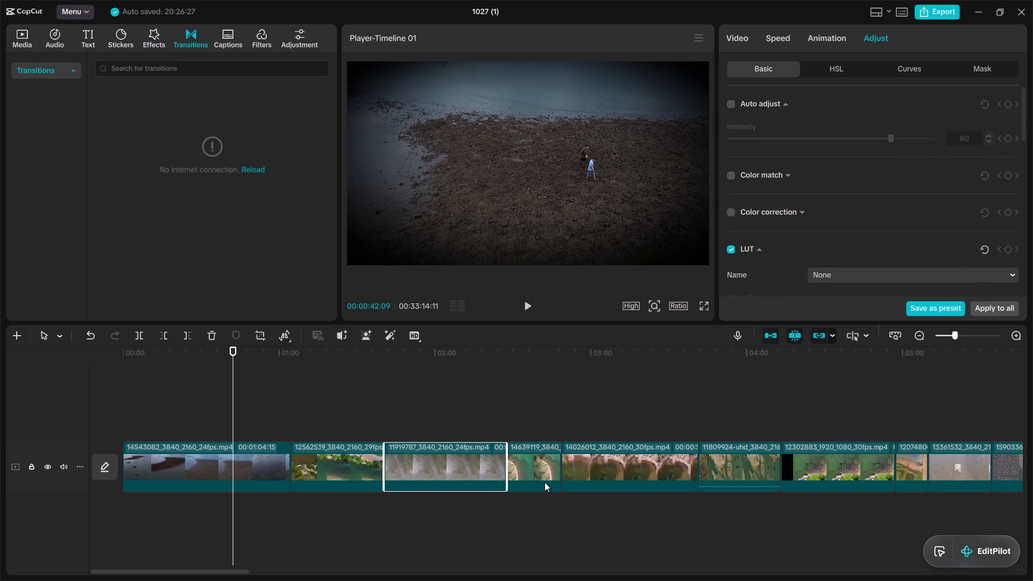
{"action": "left_click", "coordinate": [539, 471]}
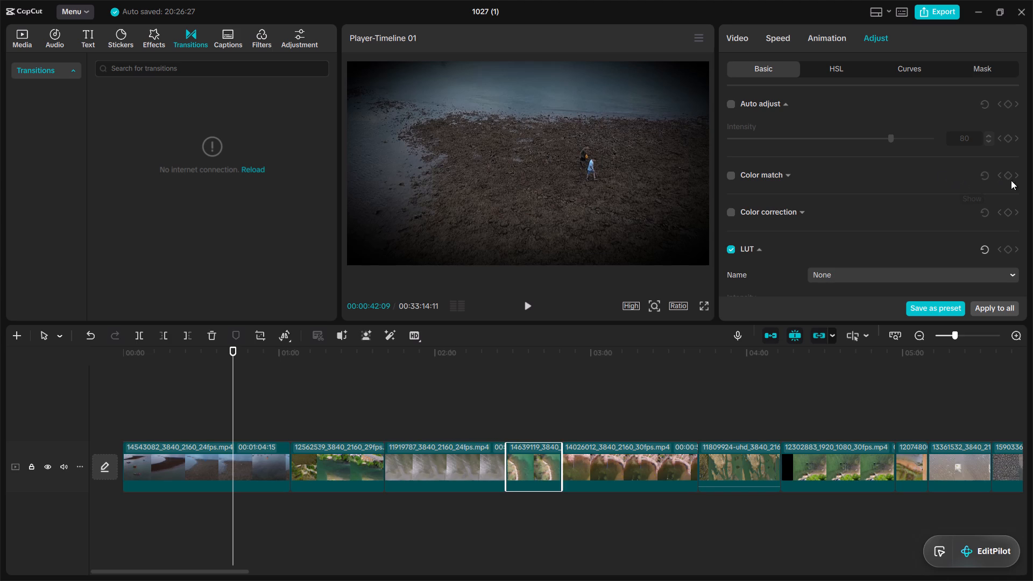
{"action": "left_click_drag", "start_coordinate": [1025, 131], "coordinate": [1025, 141]}
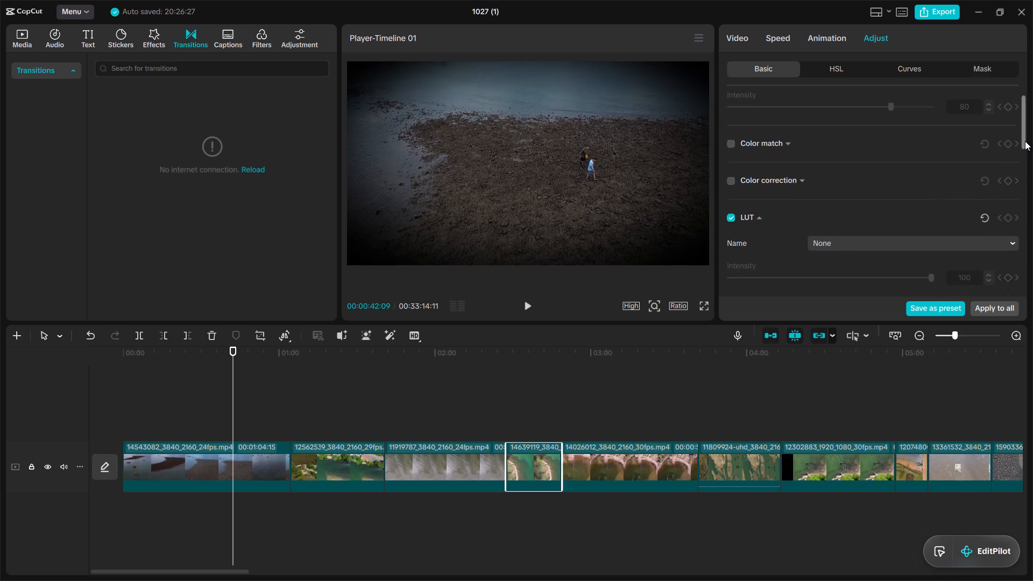
{"action": "left_click_drag", "start_coordinate": [1025, 141], "coordinate": [1031, 175]}
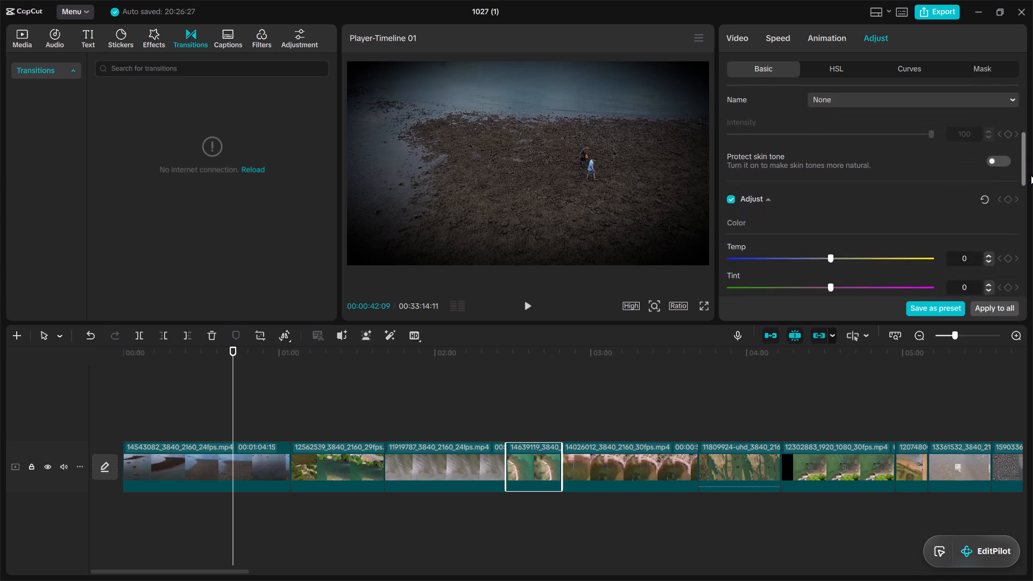
{"action": "left_click_drag", "start_coordinate": [1031, 175], "coordinate": [1032, 177]}
{"action": "left_click", "coordinate": [1003, 153]}
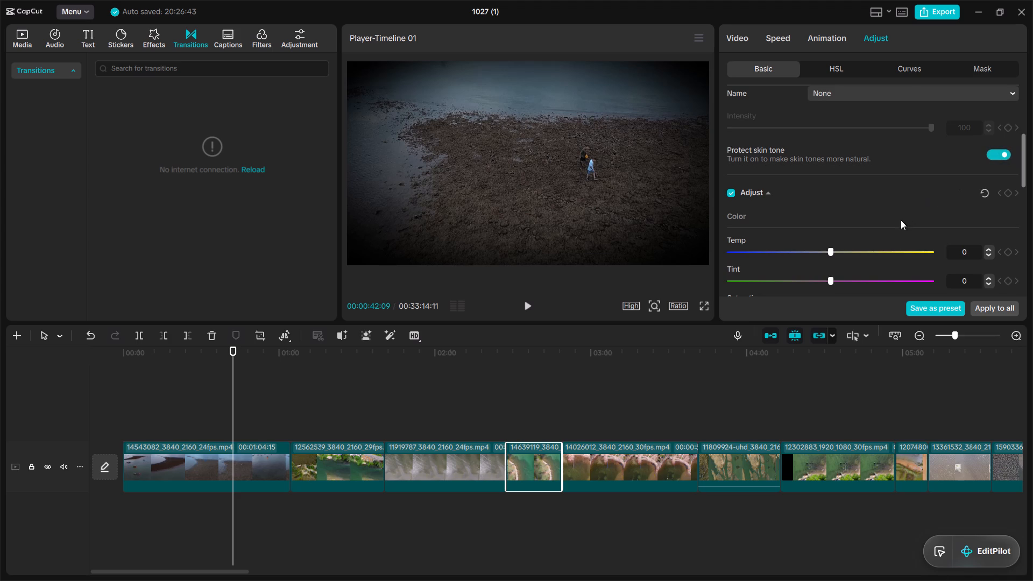
Set the fourth clip's Temp to 11, Tint to -6 and Saturation to -5.
{"action": "left_click", "coordinate": [850, 249]}
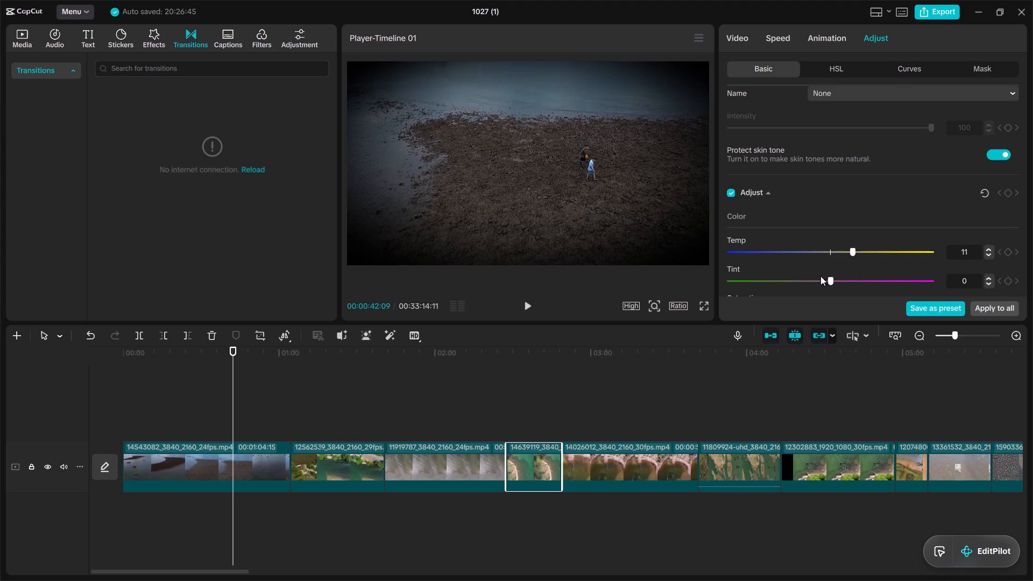
{"action": "left_click_drag", "start_coordinate": [819, 278], "coordinate": [981, 243]}
{"action": "left_click", "coordinate": [816, 277]}
{"action": "left_click_drag", "start_coordinate": [1022, 174], "coordinate": [1023, 193]}
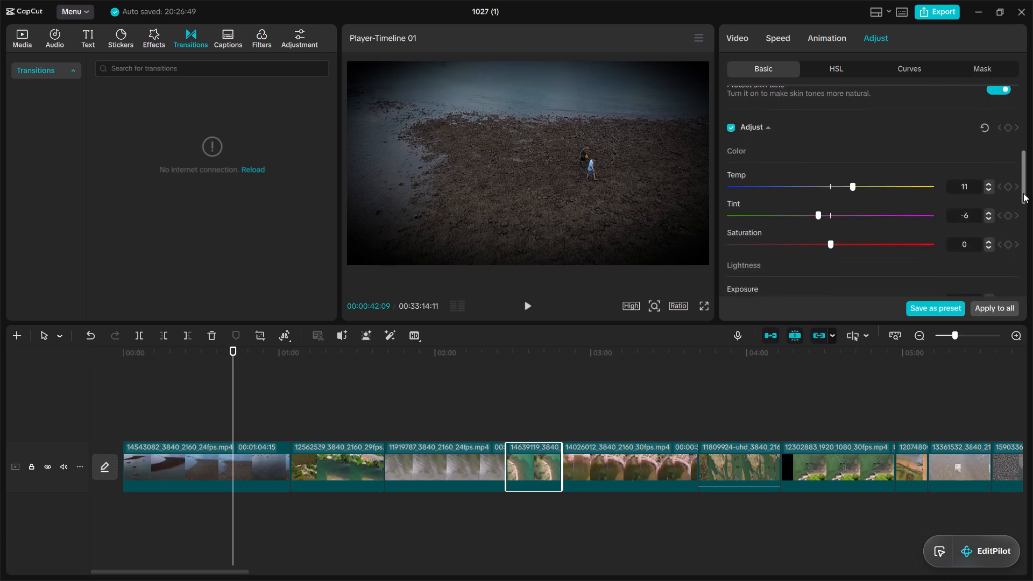
{"action": "left_click_drag", "start_coordinate": [1023, 193], "coordinate": [1023, 202]}
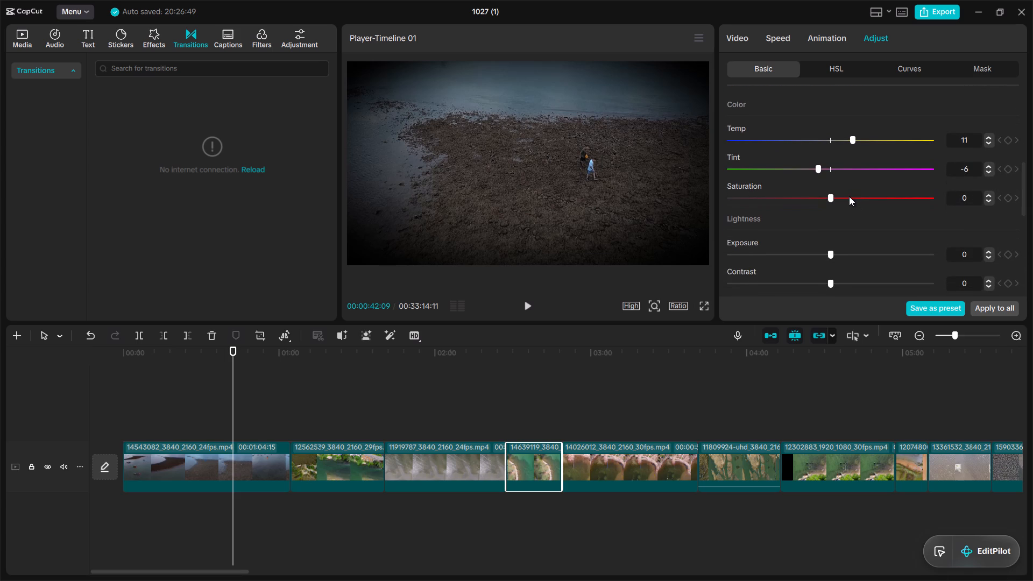
{"action": "left_click_drag", "start_coordinate": [845, 195], "coordinate": [817, 252]}
Set the fourth clip's Exposure to -5, Contrast to -7, Highlight and Shadow to -4, Whites and Blacks to -7, and Brilliance to -3.
{"action": "left_click", "coordinate": [817, 252]}
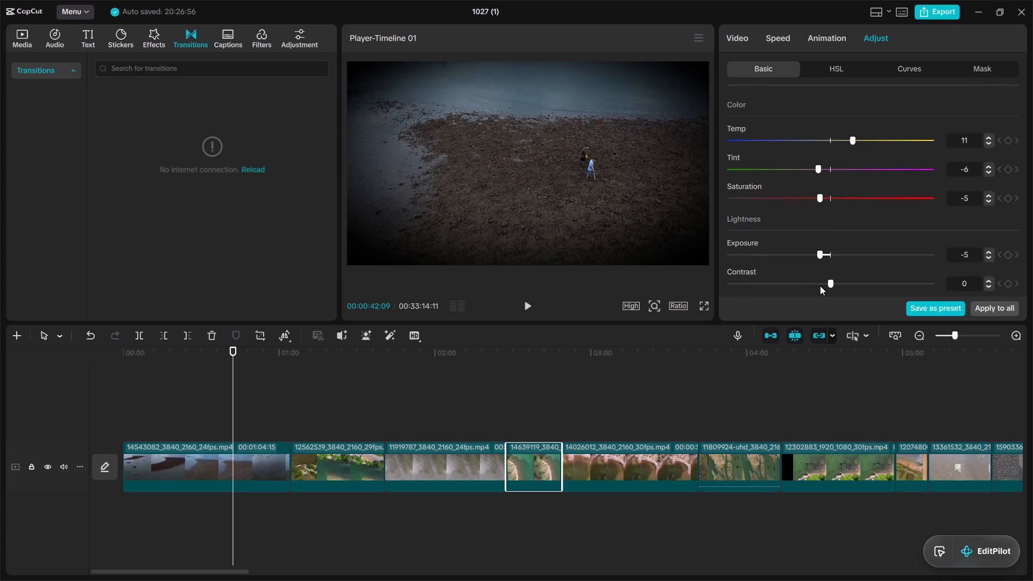
{"action": "left_click_drag", "start_coordinate": [818, 283], "coordinate": [979, 241]}
{"action": "left_click", "coordinate": [814, 280]}
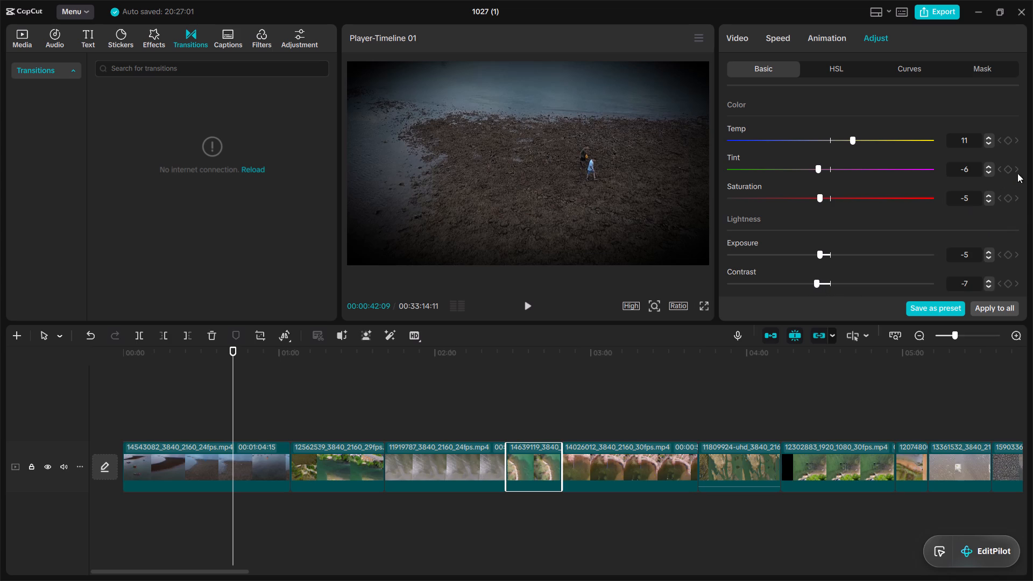
{"action": "left_click_drag", "start_coordinate": [1021, 169], "coordinate": [1023, 196]}
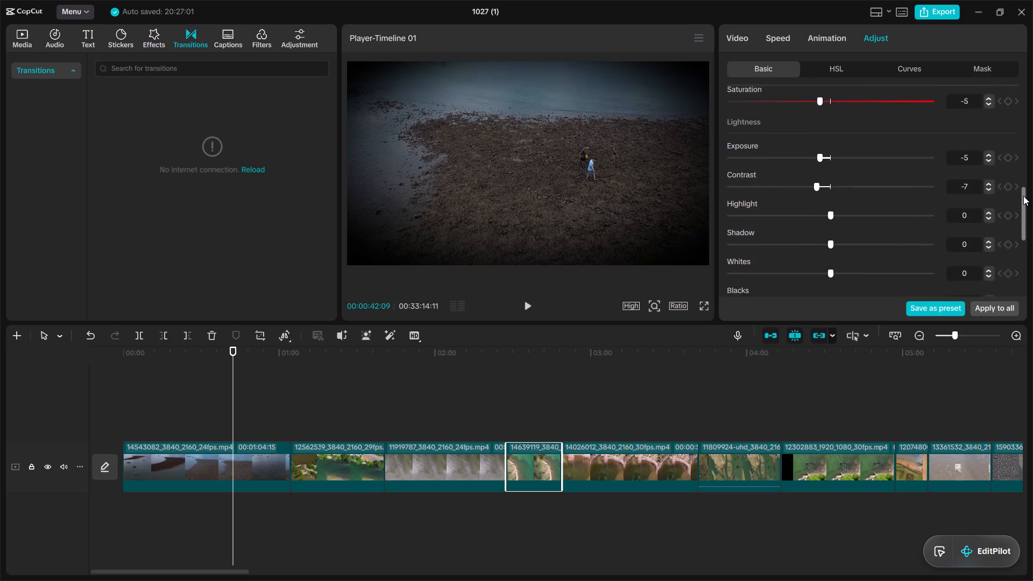
{"action": "left_click_drag", "start_coordinate": [1023, 196], "coordinate": [1023, 200]}
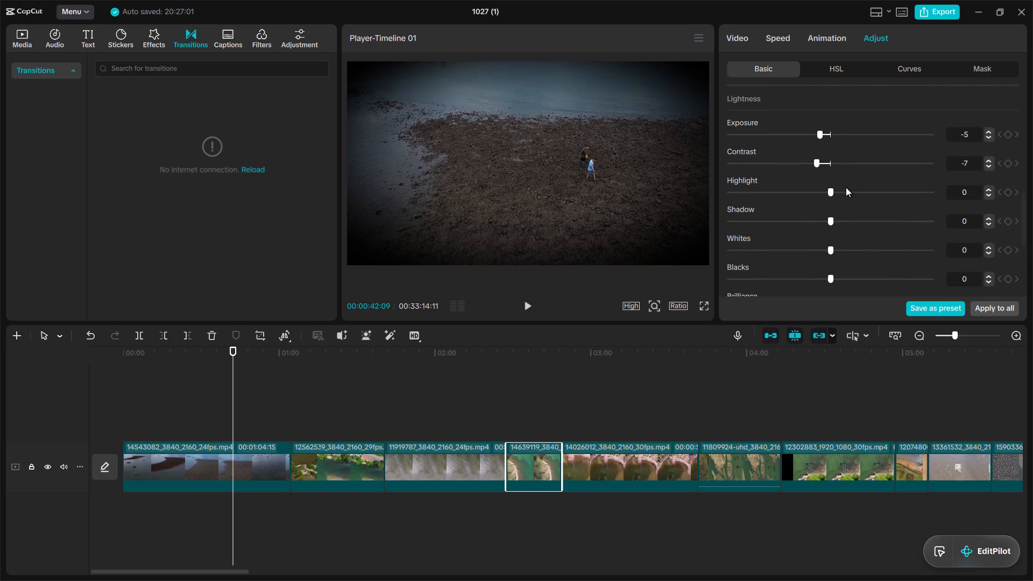
{"action": "left_click_drag", "start_coordinate": [844, 188], "coordinate": [823, 215]}
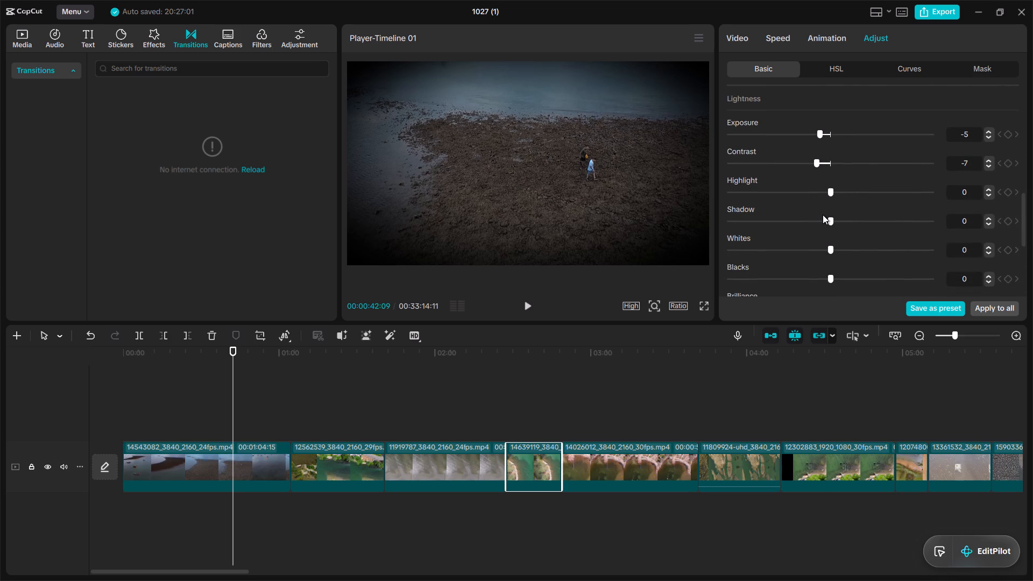
{"action": "left_click_drag", "start_coordinate": [823, 215], "coordinate": [819, 214]}
{"action": "left_click", "coordinate": [819, 214]}
{"action": "left_click_drag", "start_coordinate": [820, 245], "coordinate": [814, 274]}
{"action": "left_click", "coordinate": [814, 274]}
{"action": "left_click_drag", "start_coordinate": [1025, 199], "coordinate": [1025, 238]}
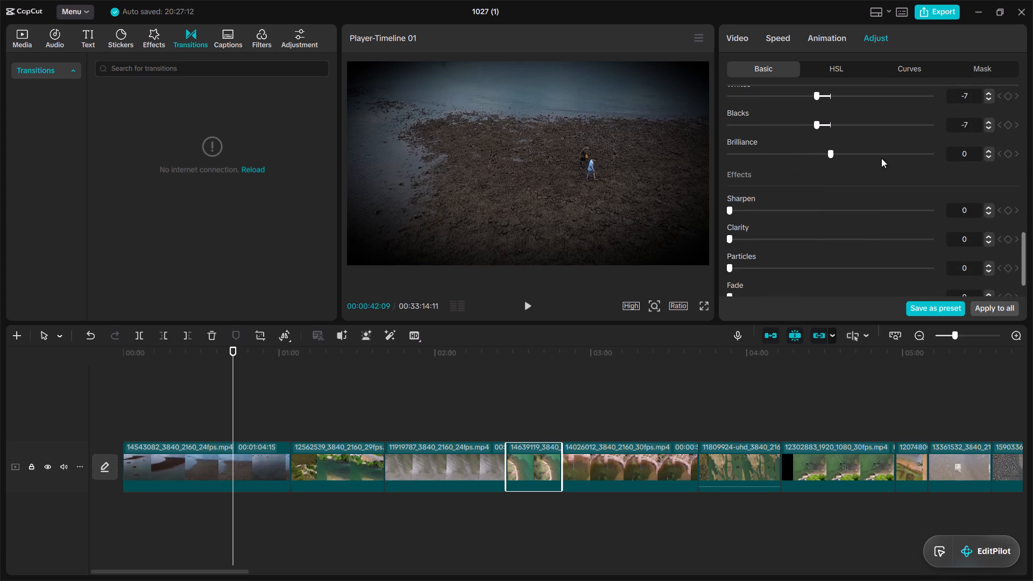
{"action": "left_click", "coordinate": [821, 151]}
Set the fourth clip's Sharpen to 3, Clarity to 4, Particles to 6, Fade to 11 and Vignette to 31.
{"action": "left_click_drag", "start_coordinate": [750, 204], "coordinate": [736, 235]}
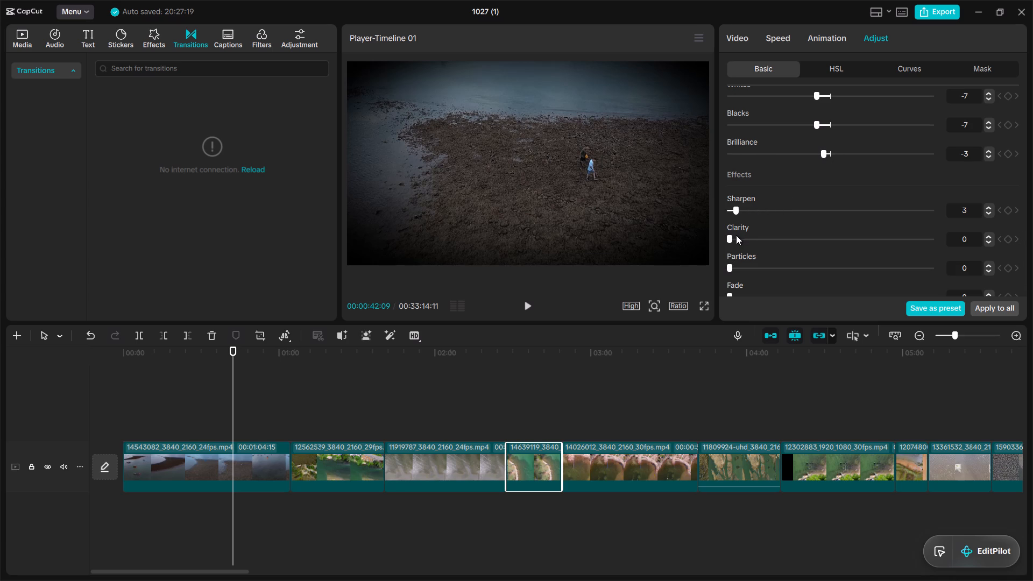
{"action": "double_click", "coordinate": [736, 235]}
{"action": "left_click", "coordinate": [742, 266]}
{"action": "left_click_drag", "start_coordinate": [1023, 242], "coordinate": [1025, 271]}
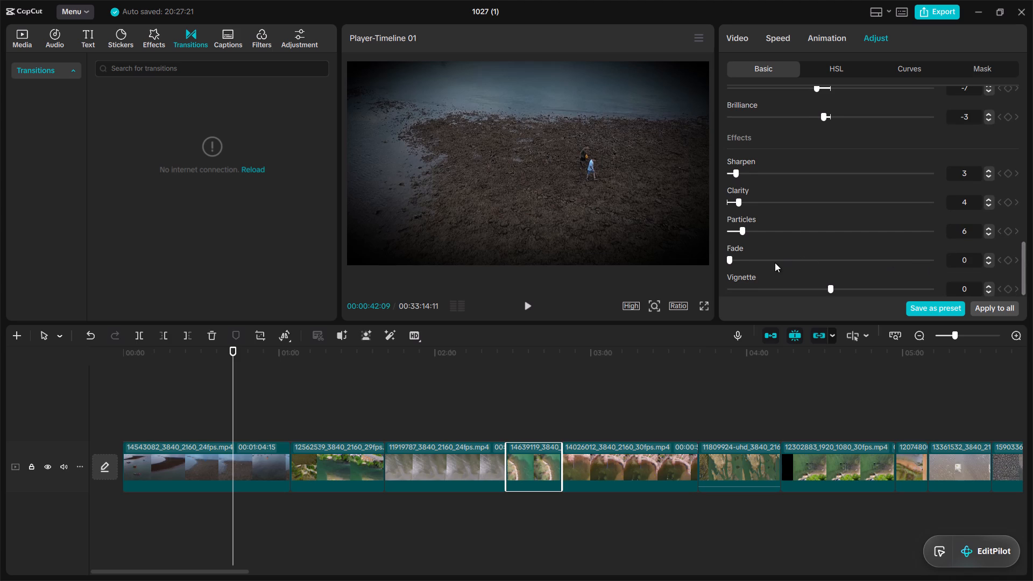
{"action": "left_click", "coordinate": [756, 257]}
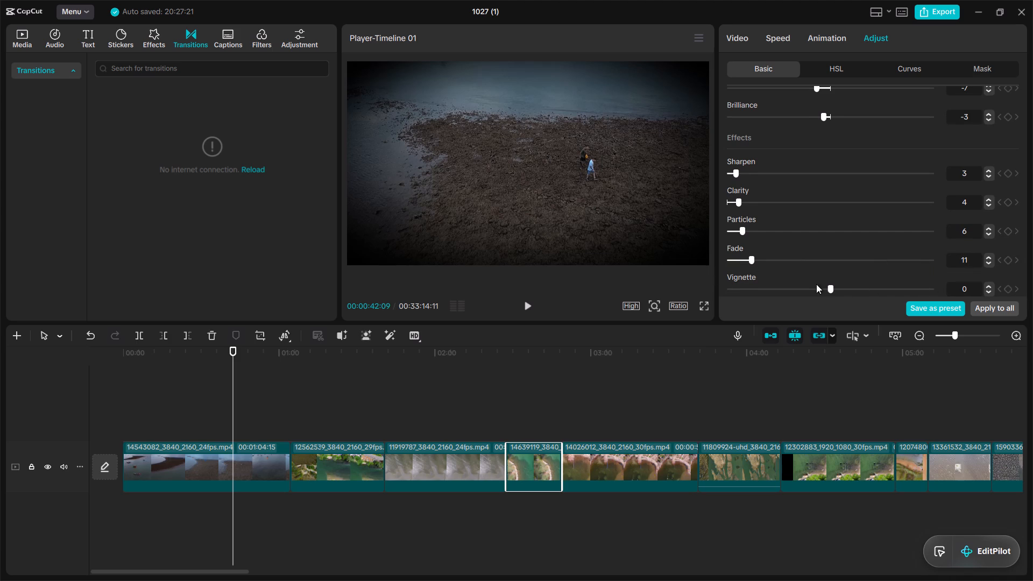
{"action": "left_click", "coordinate": [890, 287]}
Set the fifth clip's Sharpen to 8, Clarity to 7, Particles to 9, Fade to 9 and Vignette to 23.
{"action": "left_click", "coordinate": [654, 465]}
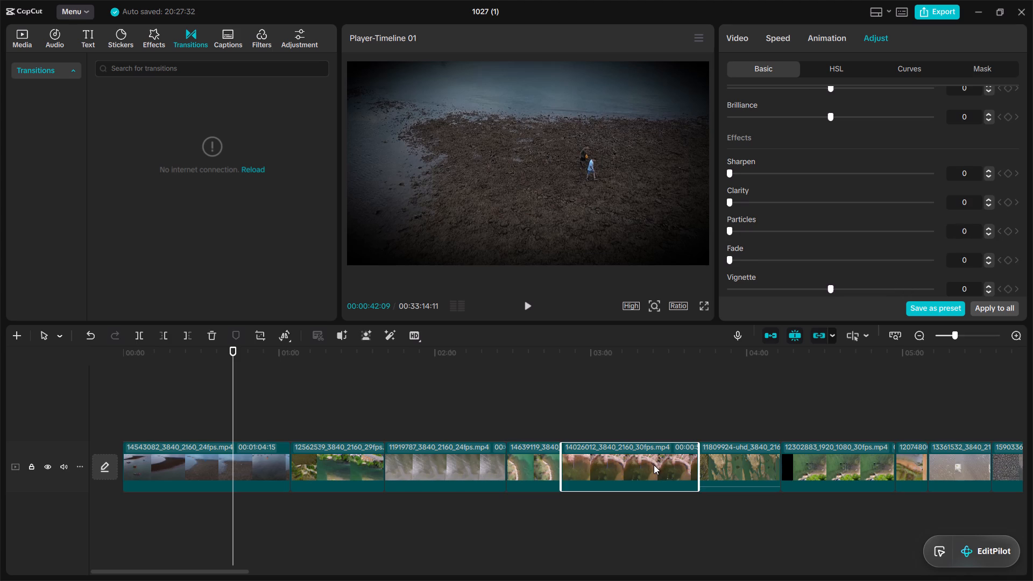
{"action": "left_click", "coordinate": [745, 178]}
{"action": "left_click_drag", "start_coordinate": [740, 194], "coordinate": [750, 231]}
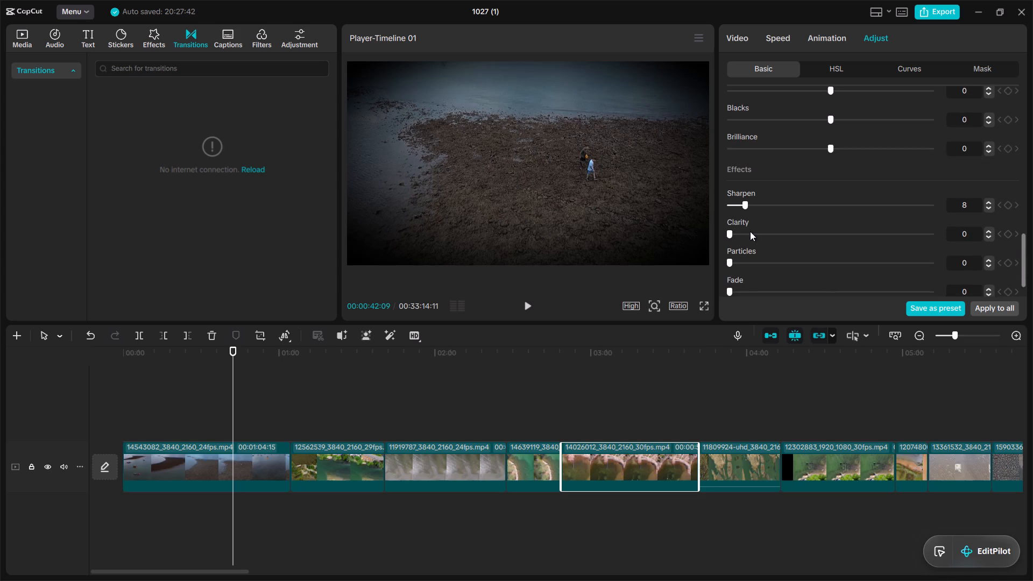
{"action": "left_click_drag", "start_coordinate": [750, 231], "coordinate": [772, 147]}
{"action": "left_click_drag", "start_coordinate": [747, 197], "coordinate": [740, 233]}
{"action": "left_click_drag", "start_coordinate": [744, 228], "coordinate": [748, 256]}
{"action": "left_click", "coordinate": [748, 256]}
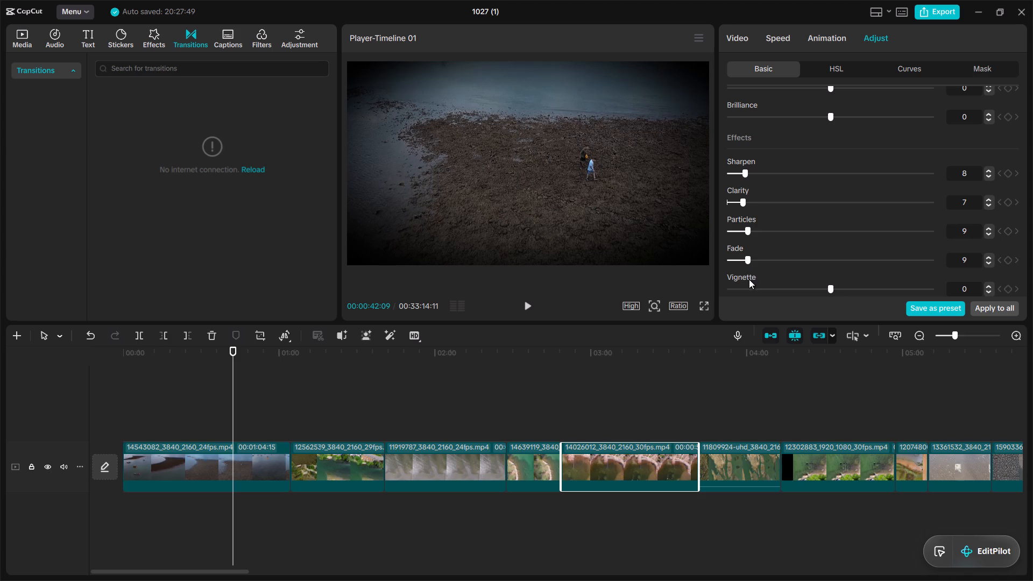
{"action": "left_click", "coordinate": [874, 284]}
Set the fifth clip's Brilliance to 7, Blacks to -6, Whites to -4, Shadow to -6, Highlight to -7 and Contrast to 10.
{"action": "left_click_drag", "start_coordinate": [1022, 259], "coordinate": [1021, 226]}
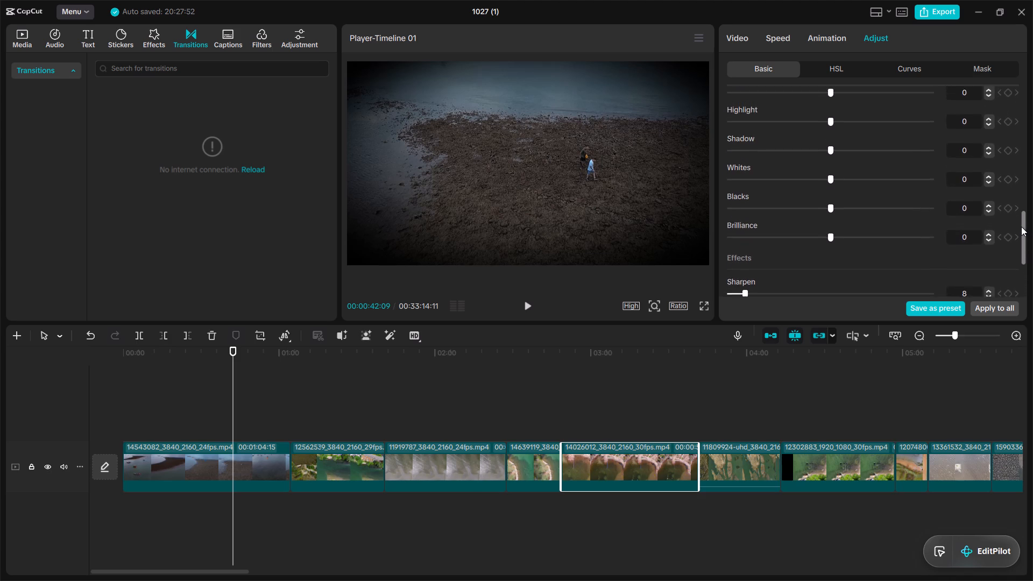
{"action": "left_click_drag", "start_coordinate": [1021, 226], "coordinate": [1021, 222]}
{"action": "left_click_drag", "start_coordinate": [844, 261], "coordinate": [841, 233]}
{"action": "left_click_drag", "start_coordinate": [841, 233], "coordinate": [821, 216]}
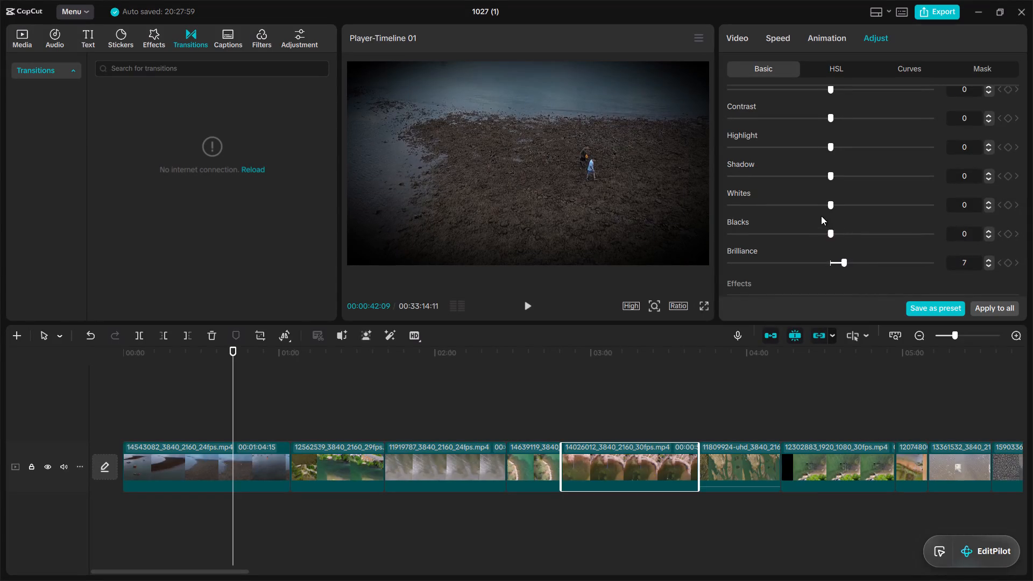
{"action": "left_click_drag", "start_coordinate": [821, 216], "coordinate": [817, 206]}
{"action": "left_click_drag", "start_coordinate": [817, 206], "coordinate": [819, 171]}
{"action": "left_click_drag", "start_coordinate": [819, 171], "coordinate": [817, 150]}
{"action": "left_click_drag", "start_coordinate": [817, 150], "coordinate": [816, 146]}
{"action": "left_click_drag", "start_coordinate": [816, 146], "coordinate": [815, 117]}
{"action": "left_click_drag", "start_coordinate": [815, 117], "coordinate": [836, 102]}
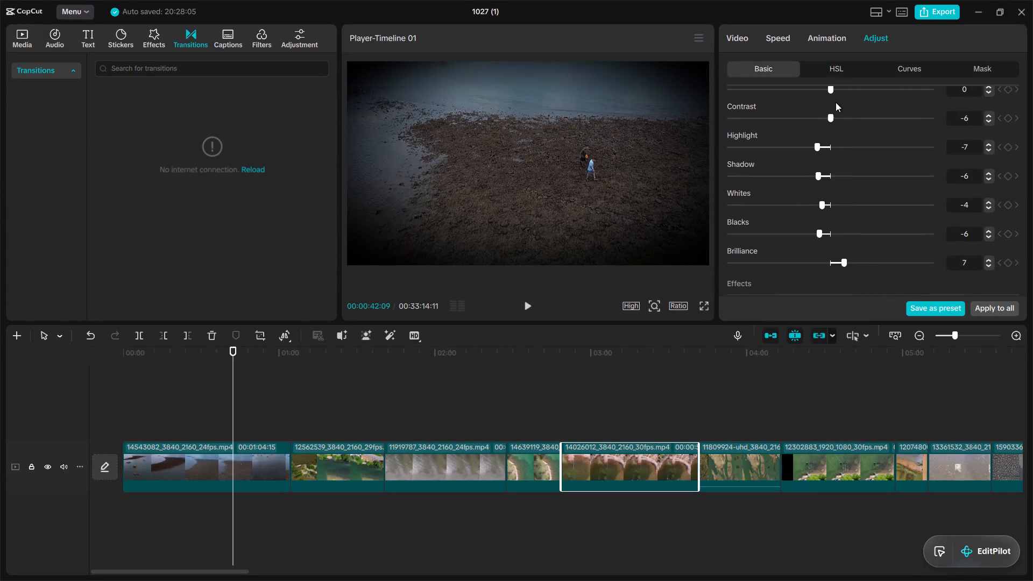
{"action": "left_click_drag", "start_coordinate": [836, 102], "coordinate": [848, 87]}
Set the fifth clip's Exposure and Saturation to 5, Tint to -6 and Temp to -4.
{"action": "left_click_drag", "start_coordinate": [1022, 219], "coordinate": [1021, 183]}
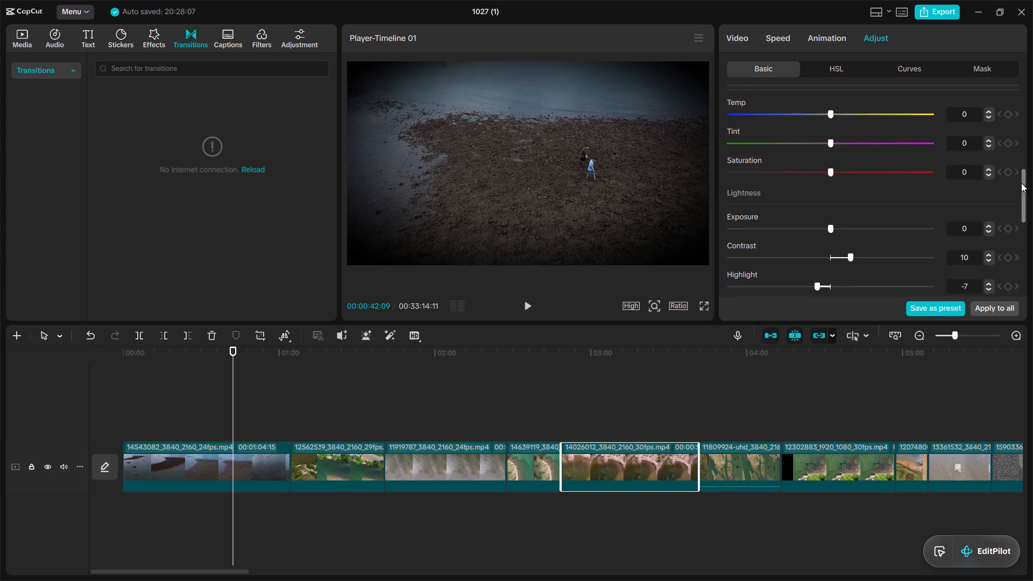
{"action": "left_click_drag", "start_coordinate": [1021, 183], "coordinate": [1021, 178]}
{"action": "left_click_drag", "start_coordinate": [818, 245], "coordinate": [838, 194]}
{"action": "left_click_drag", "start_coordinate": [838, 194], "coordinate": [838, 165]}
{"action": "left_click_drag", "start_coordinate": [838, 165], "coordinate": [819, 147]}
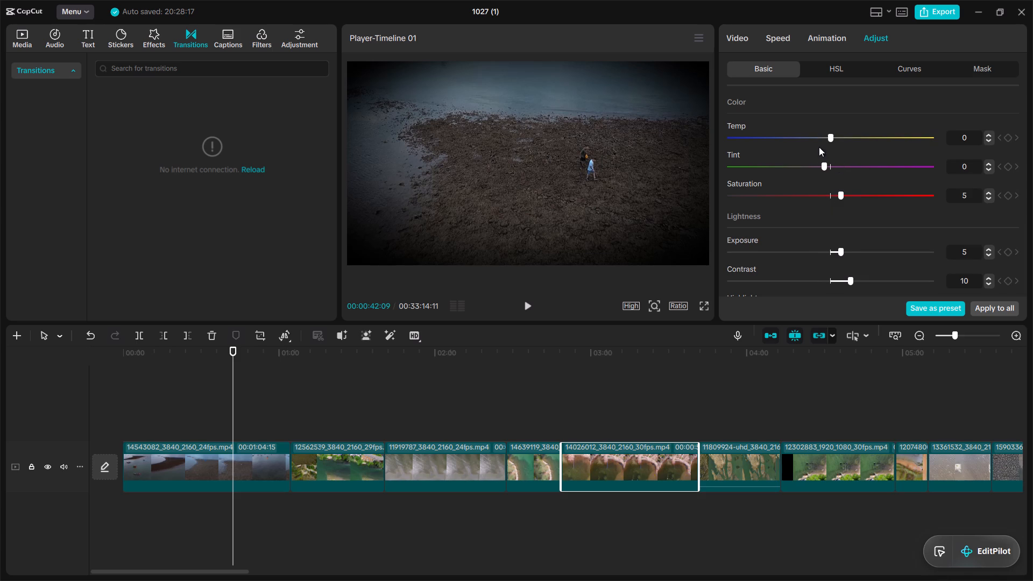
{"action": "left_click_drag", "start_coordinate": [819, 147], "coordinate": [816, 136]}
{"action": "left_click_drag", "start_coordinate": [816, 136], "coordinate": [952, 183]}
{"action": "left_click", "coordinate": [820, 133]}
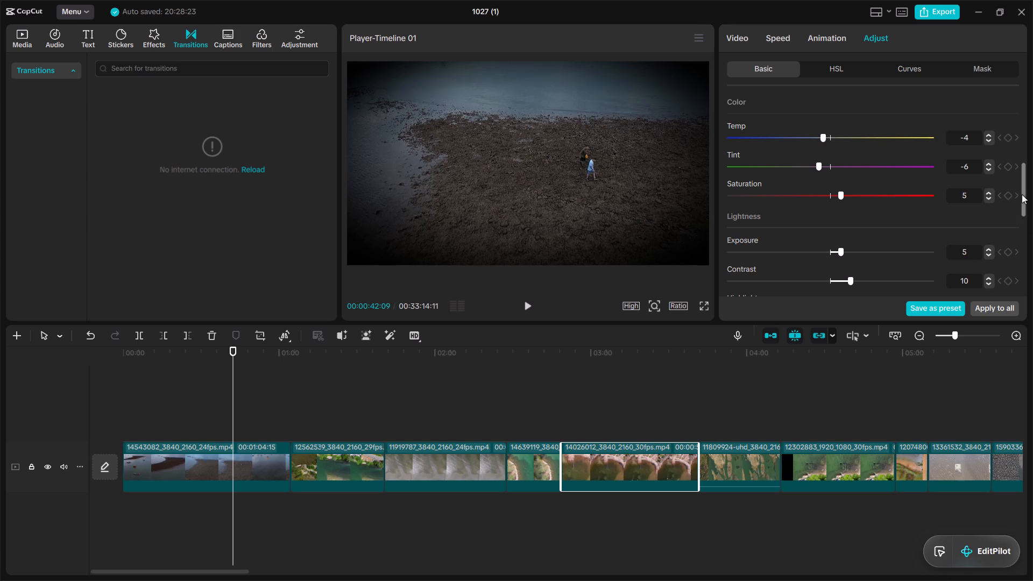
Turn on Protect skin tone in the fifth clip's LUT settings.
{"action": "left_click_drag", "start_coordinate": [1022, 193], "coordinate": [1026, 138]}
{"action": "left_click", "coordinate": [1009, 247]}
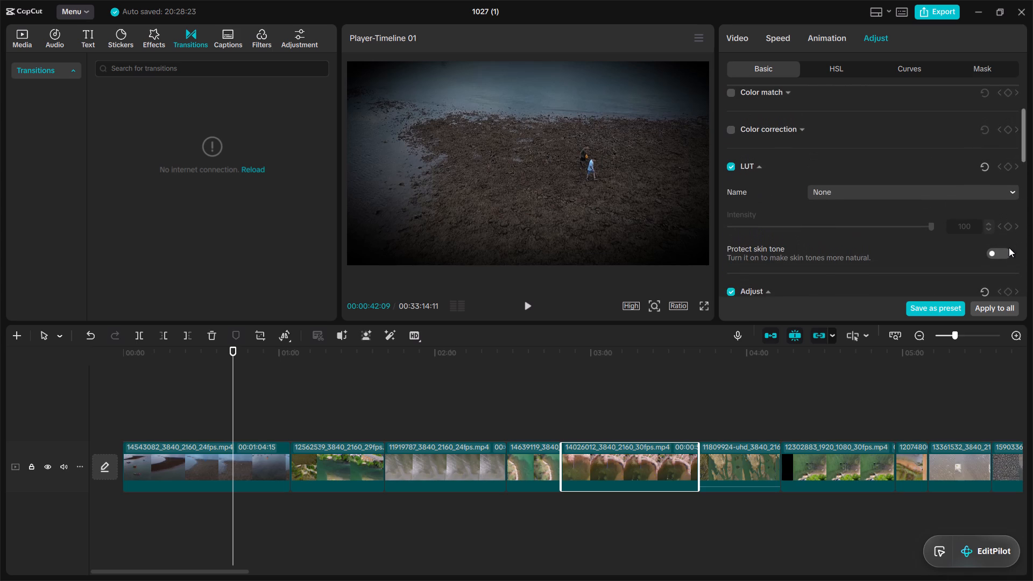
{"action": "left_click", "coordinate": [999, 250]}
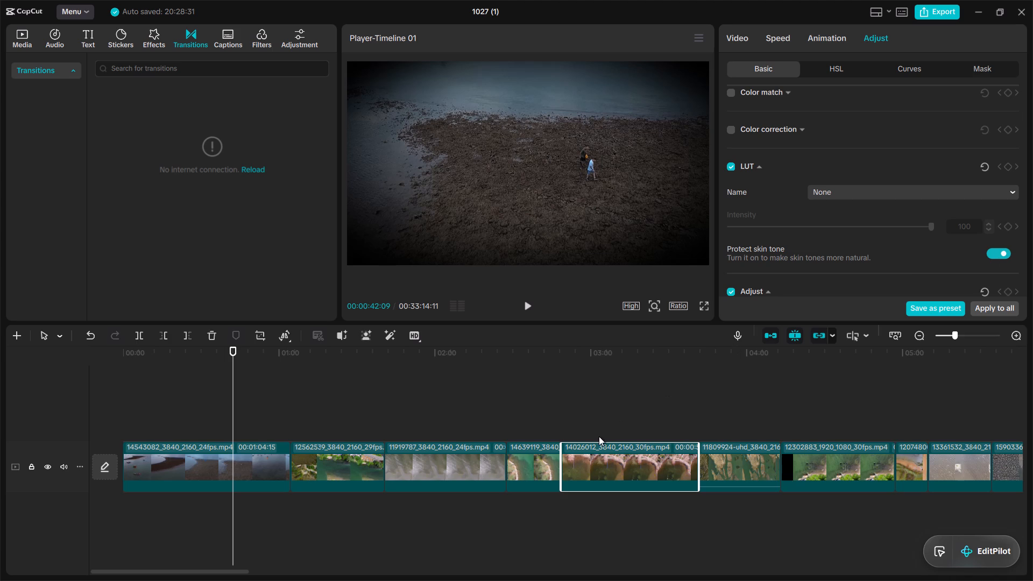
Turn on Protect skin tone in the LUT settings of the sixth clip, 11809924-uhd.
{"action": "left_click", "coordinate": [719, 462]}
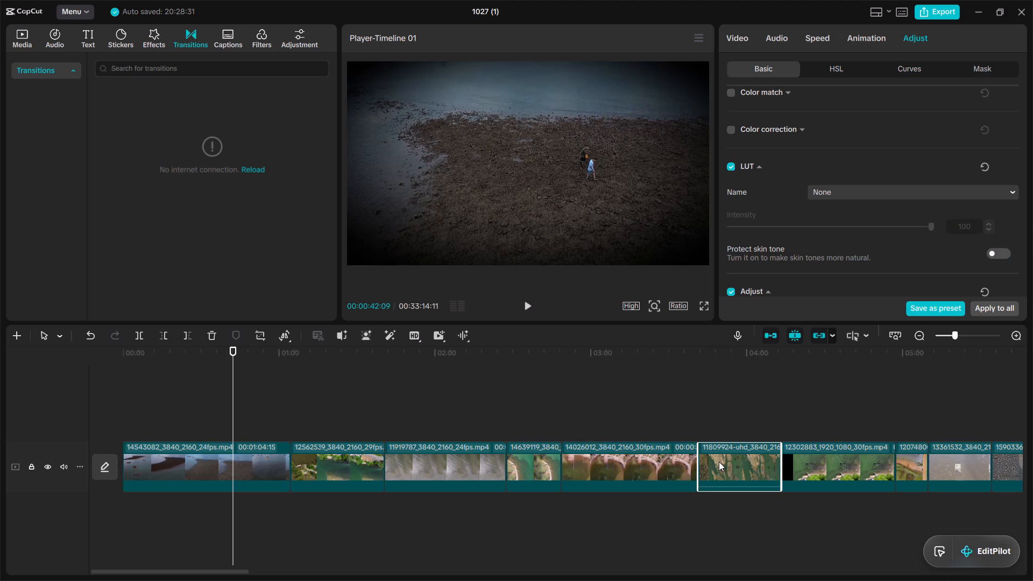
{"action": "left_click", "coordinate": [995, 250]}
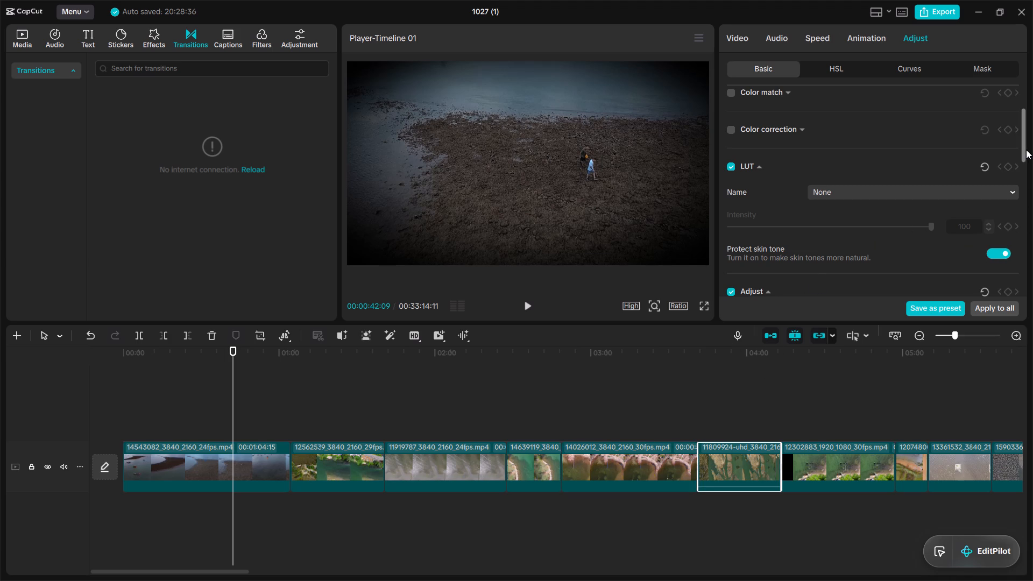
Set the sixth clip's Temp to 8, Tint to -3 and Saturation to -5.
{"action": "left_click_drag", "start_coordinate": [1023, 145], "coordinate": [1032, 185]}
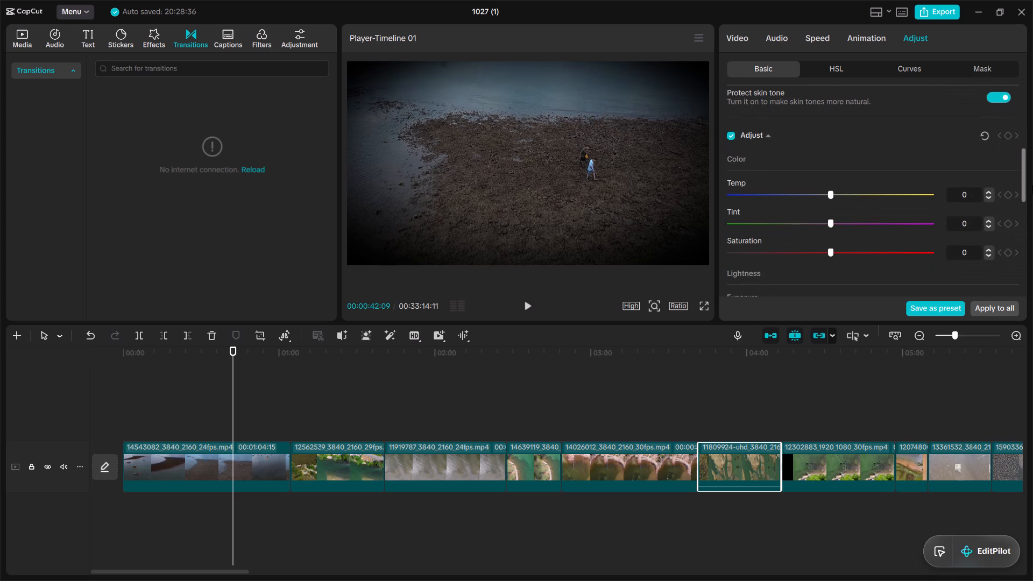
{"action": "left_click_drag", "start_coordinate": [1032, 185], "coordinate": [1032, 200]}
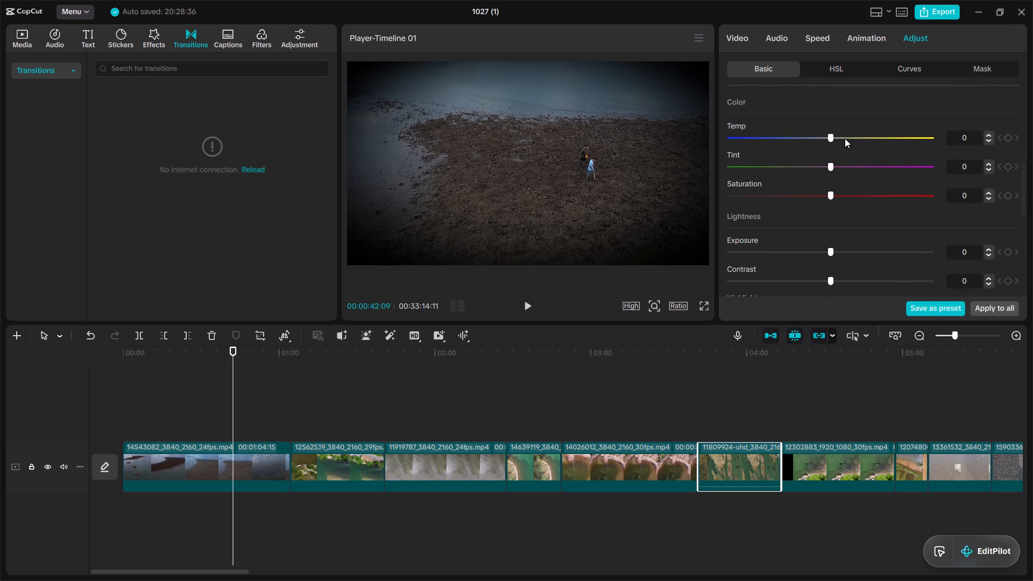
{"action": "left_click", "coordinate": [843, 136]}
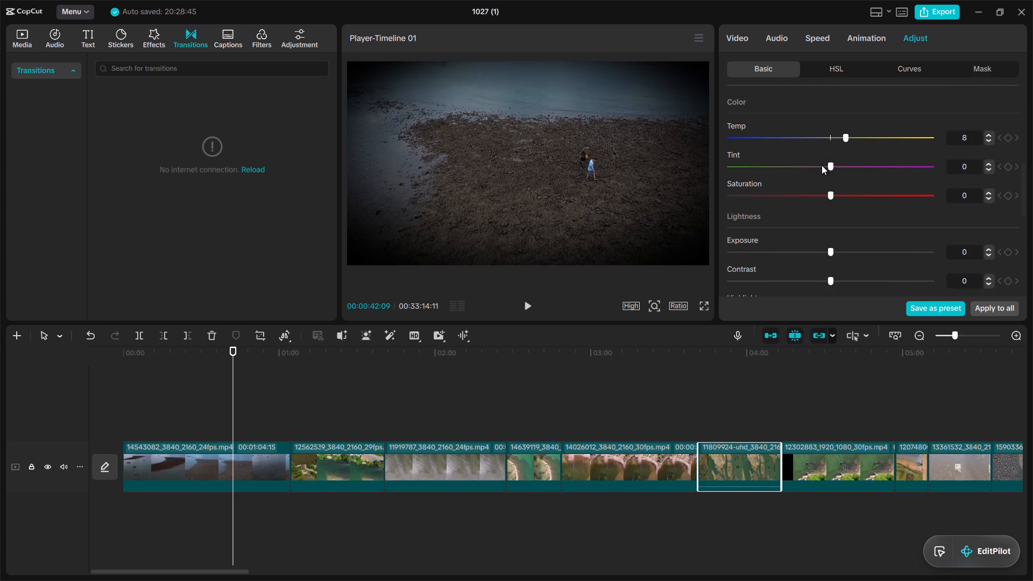
{"action": "left_click_drag", "start_coordinate": [822, 165], "coordinate": [822, 192]}
{"action": "left_click_drag", "start_coordinate": [822, 192], "coordinate": [818, 238]}
{"action": "left_click_drag", "start_coordinate": [818, 238], "coordinate": [818, 250]}
Set the sixth clip's Exposure to 6, Contrast to 8, Highlight and Shadow to -4, Whites to -5, and Blacks and Brilliance to -4.
{"action": "left_click_drag", "start_coordinate": [818, 250], "coordinate": [840, 274]}
{"action": "left_click_drag", "start_coordinate": [840, 278], "coordinate": [957, 266]}
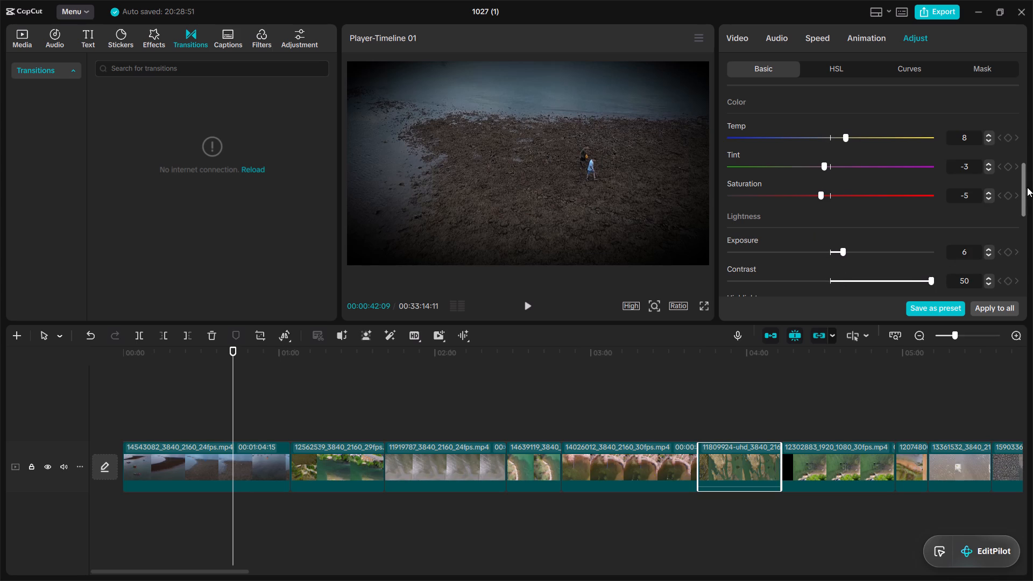
{"action": "left_click", "coordinate": [844, 279]}
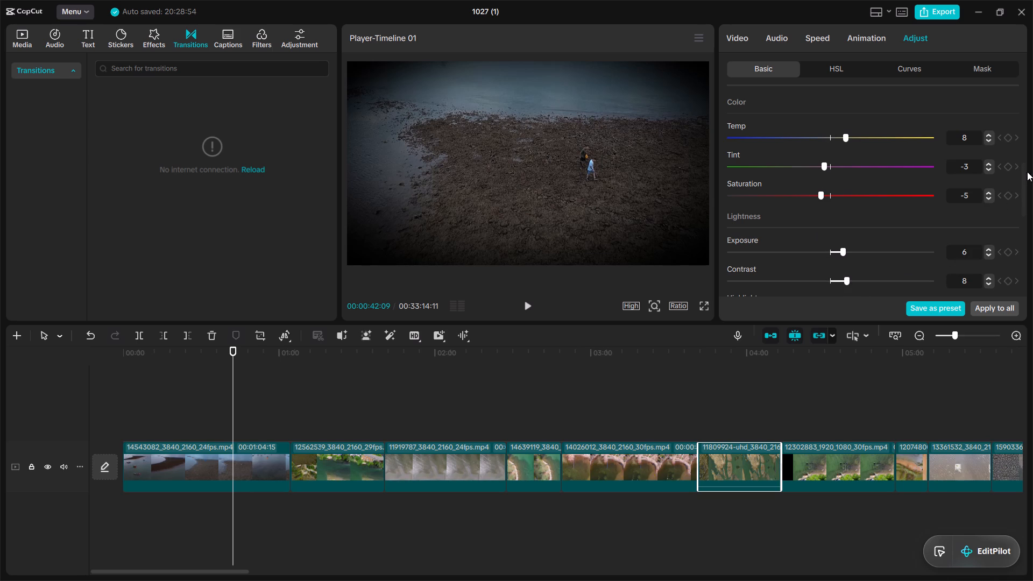
{"action": "left_click_drag", "start_coordinate": [1023, 176], "coordinate": [1027, 217]}
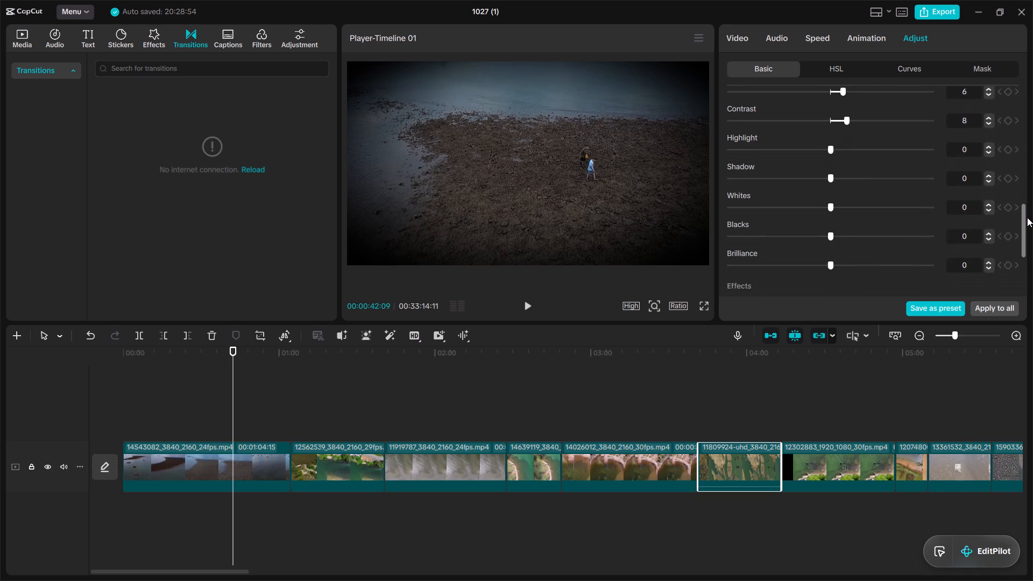
{"action": "left_click_drag", "start_coordinate": [1027, 217], "coordinate": [1029, 221]}
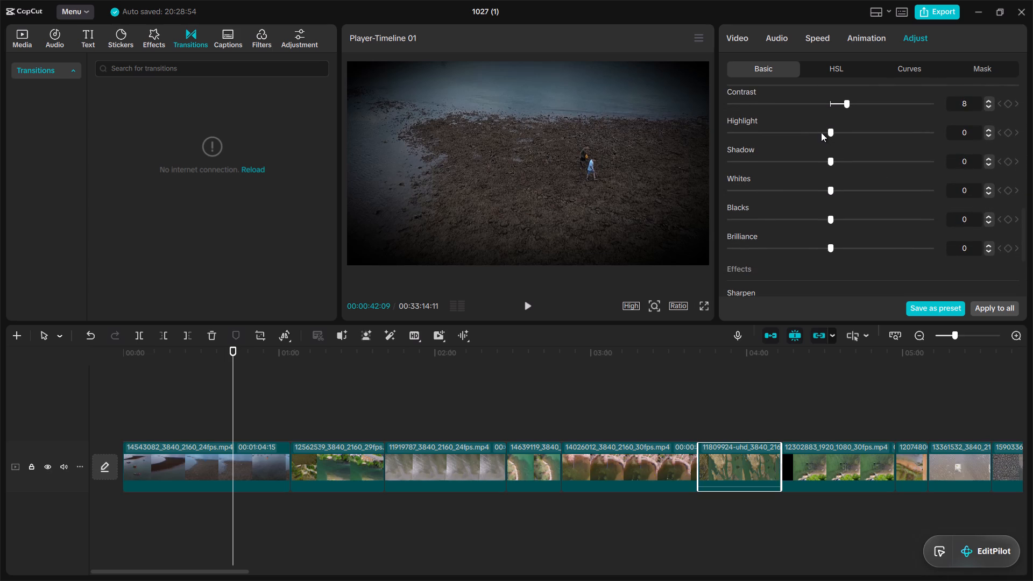
{"action": "left_click_drag", "start_coordinate": [823, 130], "coordinate": [822, 155]}
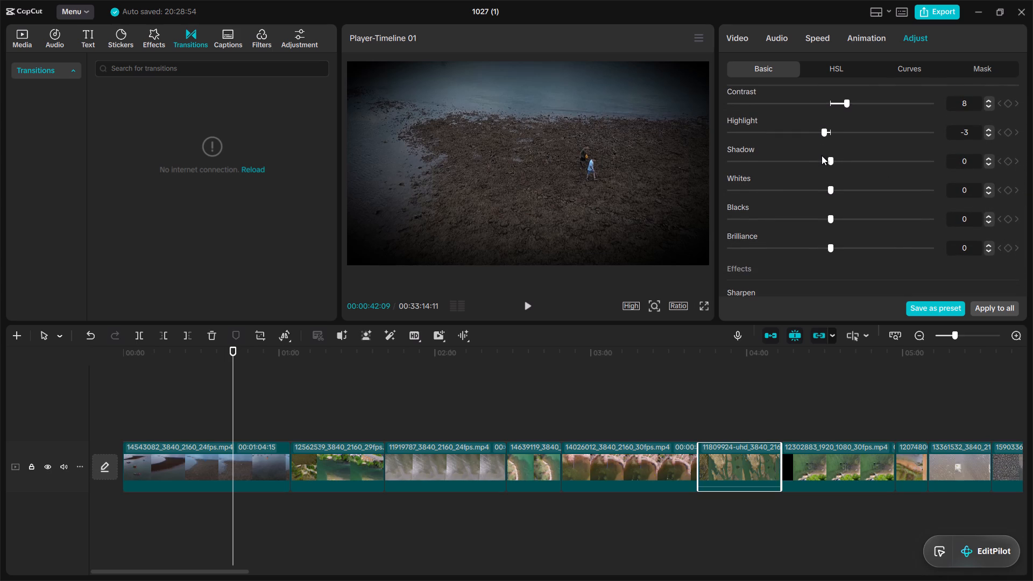
{"action": "left_click_drag", "start_coordinate": [822, 155], "coordinate": [820, 157]}
{"action": "left_click", "coordinate": [820, 157]}
{"action": "left_click", "coordinate": [818, 186]}
{"action": "left_click_drag", "start_coordinate": [820, 215], "coordinate": [819, 238]}
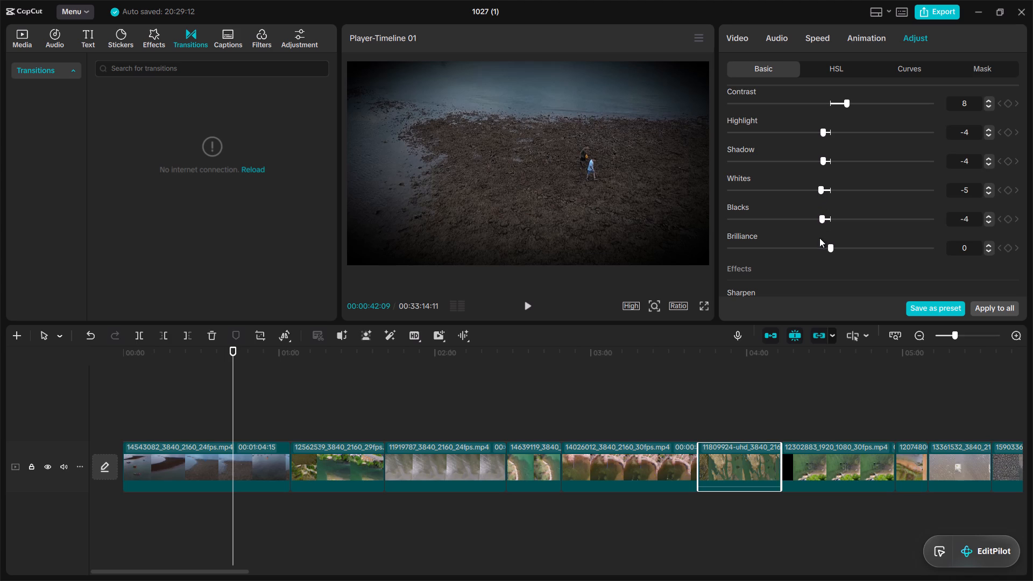
{"action": "left_click_drag", "start_coordinate": [819, 238], "coordinate": [820, 243]}
{"action": "left_click", "coordinate": [820, 243]}
Set the sixth clip's Sharpen, Clarity and Particles to 8, Fade to 4 and Vignette to 12.
{"action": "left_click_drag", "start_coordinate": [1024, 216], "coordinate": [1024, 217]}
{"action": "left_click_drag", "start_coordinate": [1024, 217], "coordinate": [1017, 260]}
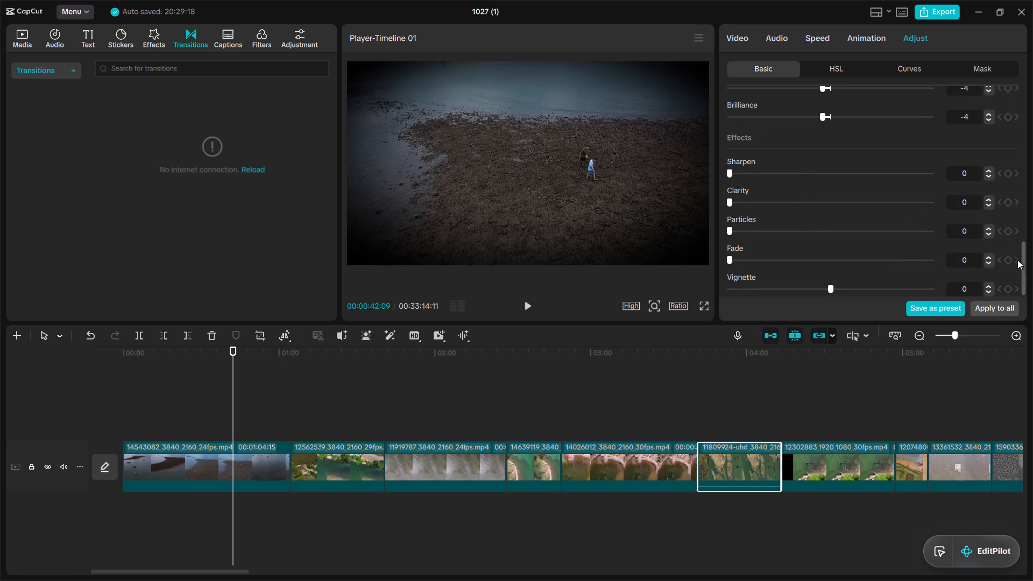
{"action": "left_click_drag", "start_coordinate": [746, 173], "coordinate": [745, 175]}
{"action": "left_click_drag", "start_coordinate": [745, 175], "coordinate": [745, 196]}
{"action": "left_click_drag", "start_coordinate": [745, 196], "coordinate": [743, 226]}
{"action": "left_click_drag", "start_coordinate": [743, 226], "coordinate": [747, 255]}
{"action": "left_click_drag", "start_coordinate": [747, 255], "coordinate": [901, 290]}
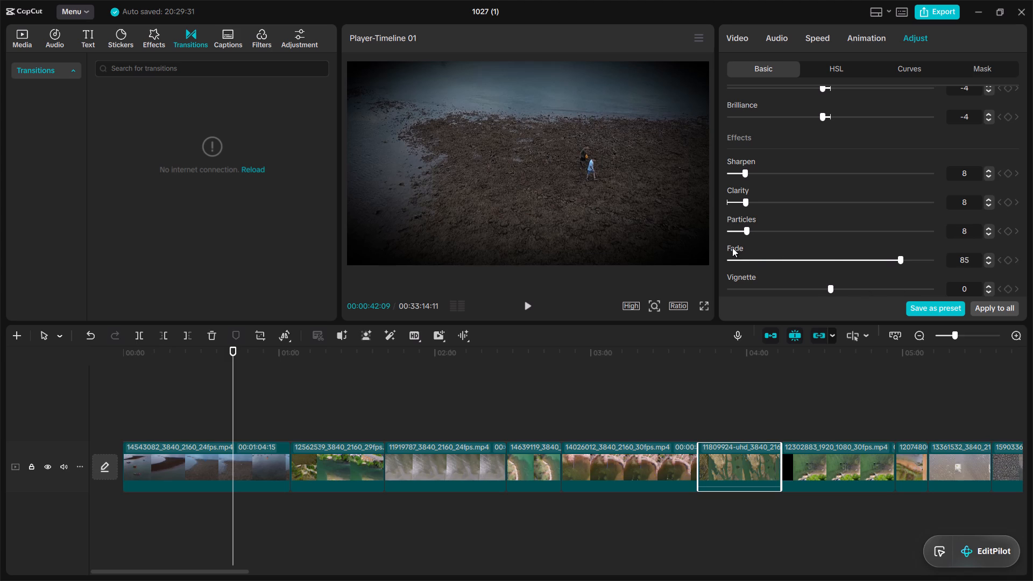
{"action": "left_click", "coordinate": [738, 254]}
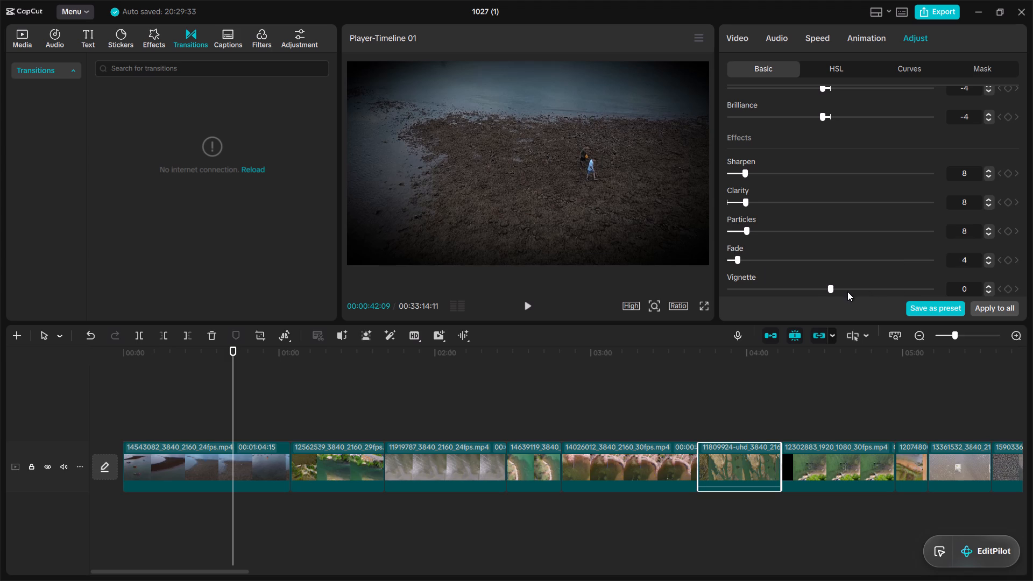
{"action": "left_click", "coordinate": [852, 284]}
Recheck the sixth clip's adjustment settings and set its Vignette to 20.
{"action": "left_click_drag", "start_coordinate": [1025, 249], "coordinate": [1025, 279]}
{"action": "left_click_drag", "start_coordinate": [1025, 279], "coordinate": [1020, 183]}
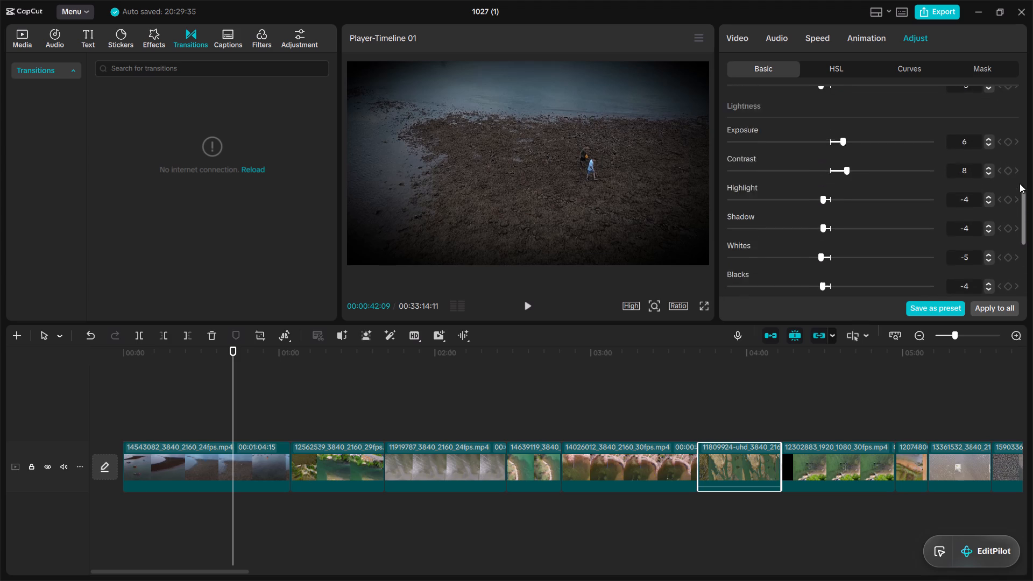
{"action": "left_click_drag", "start_coordinate": [1020, 183], "coordinate": [1019, 67]}
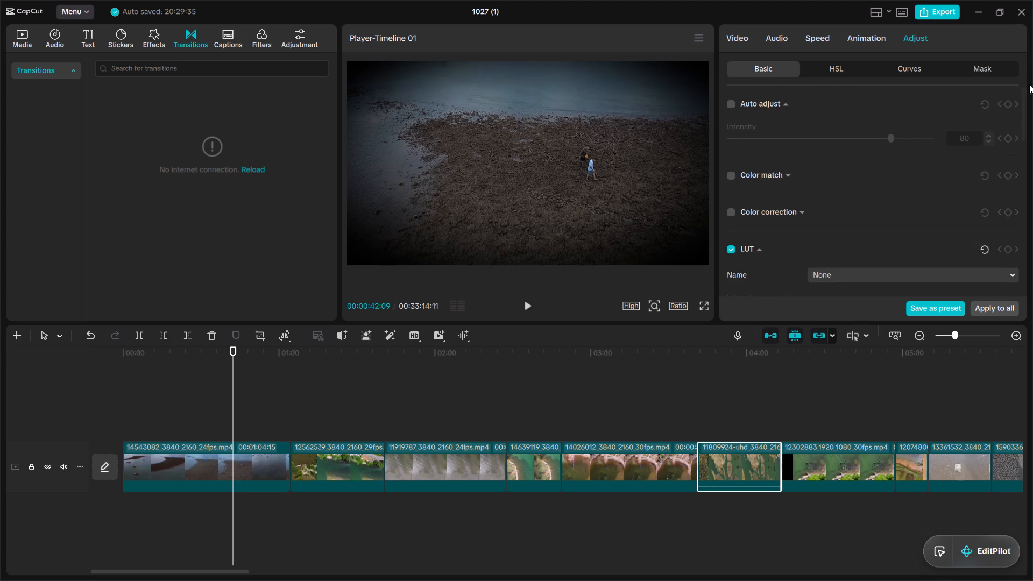
{"action": "left_click_drag", "start_coordinate": [1025, 128], "coordinate": [1032, 316]}
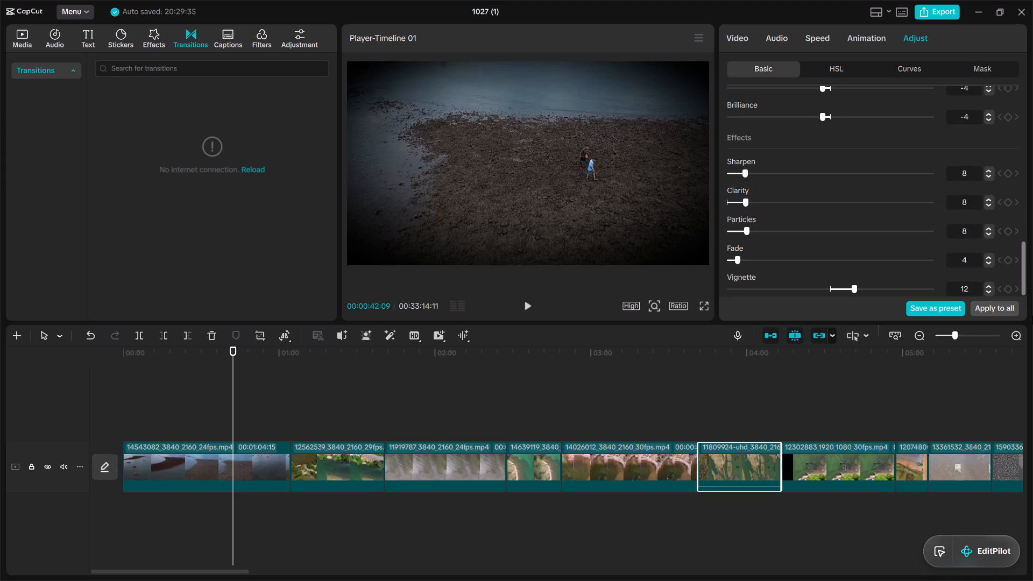
{"action": "left_click_drag", "start_coordinate": [1032, 316], "coordinate": [1032, 313]}
{"action": "left_click", "coordinate": [868, 287]}
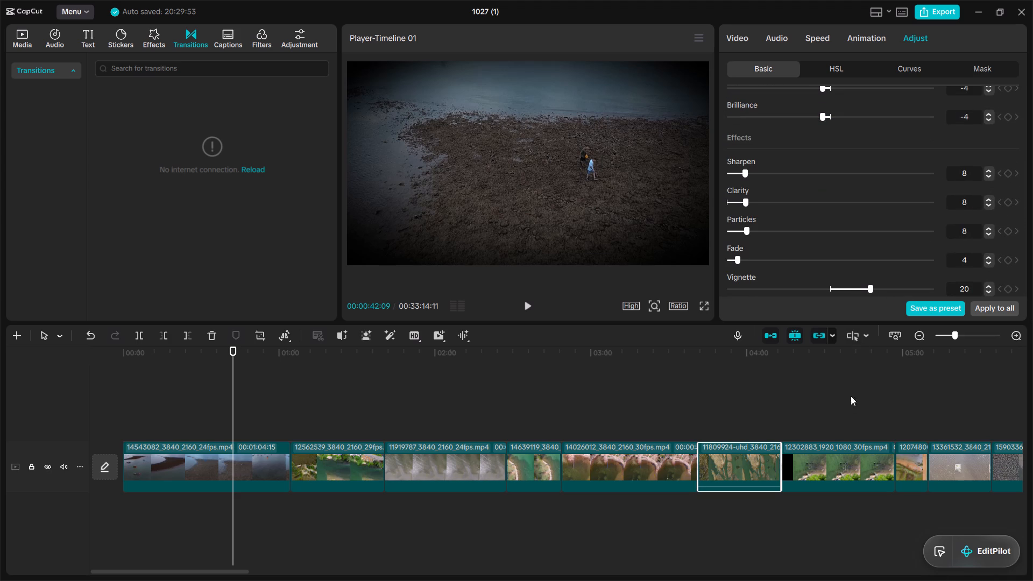
Set the seventh clip's Sharpen to 8, Clarity and Particles to 9, Fade to 19 and Vignette to 34.
{"action": "left_click", "coordinate": [841, 451]}
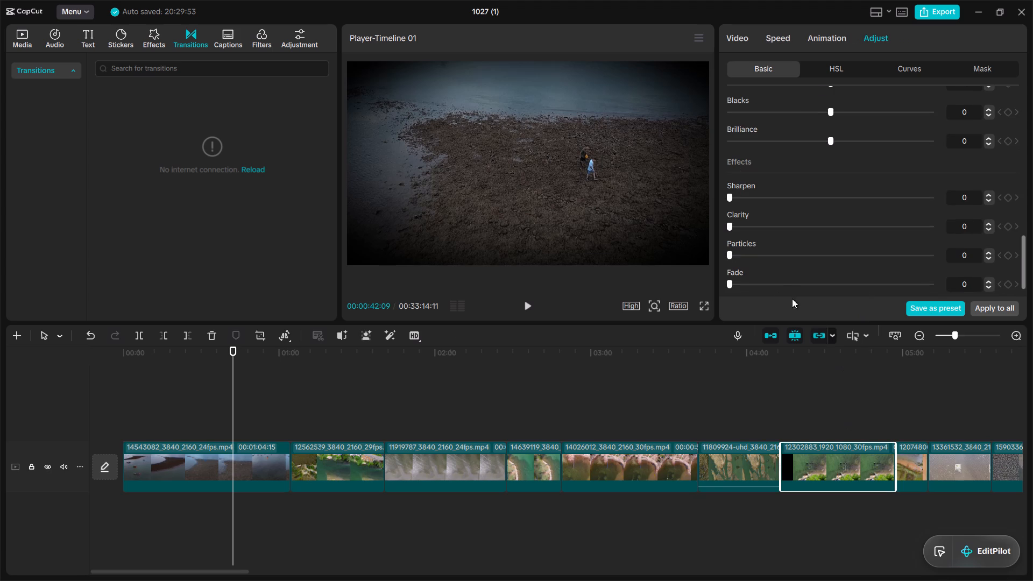
{"action": "left_click", "coordinate": [768, 281]}
{"action": "left_click_drag", "start_coordinate": [752, 250], "coordinate": [748, 219]}
{"action": "left_click_drag", "start_coordinate": [748, 219], "coordinate": [746, 224]}
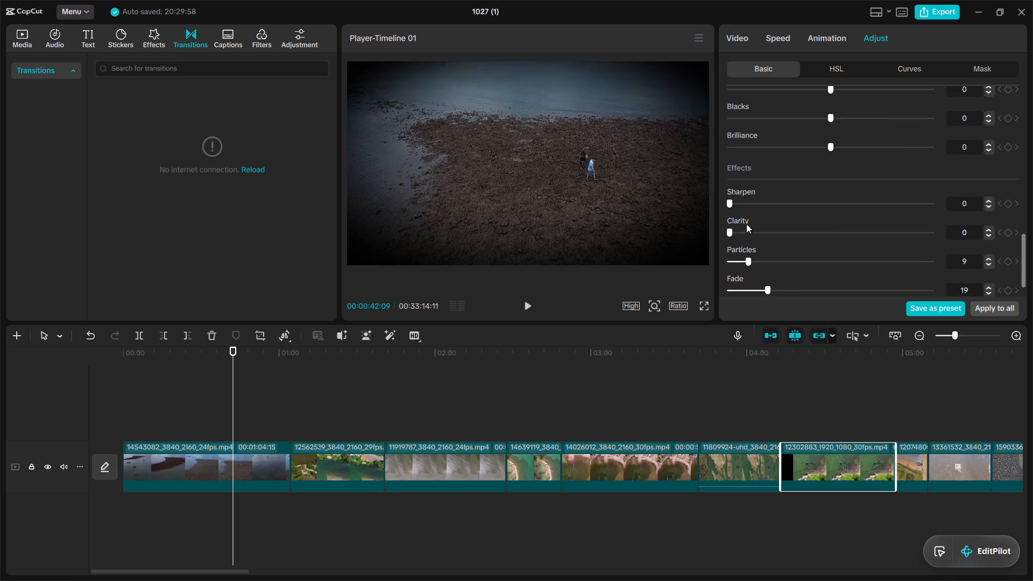
{"action": "left_click_drag", "start_coordinate": [748, 228], "coordinate": [745, 199]}
{"action": "left_click", "coordinate": [745, 199]}
{"action": "left_click_drag", "start_coordinate": [1023, 233], "coordinate": [1027, 288]}
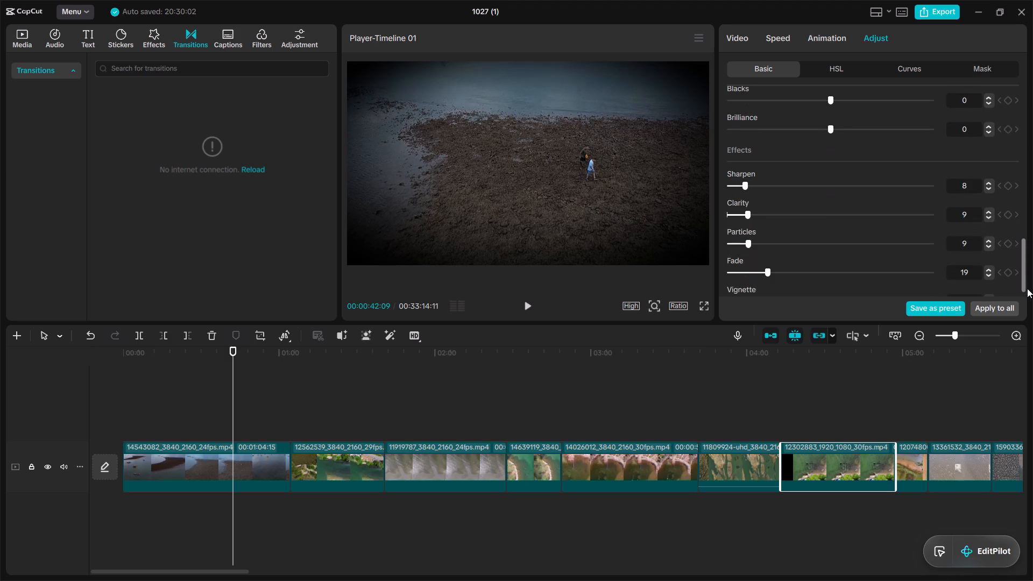
{"action": "left_click_drag", "start_coordinate": [1027, 288], "coordinate": [1027, 290]}
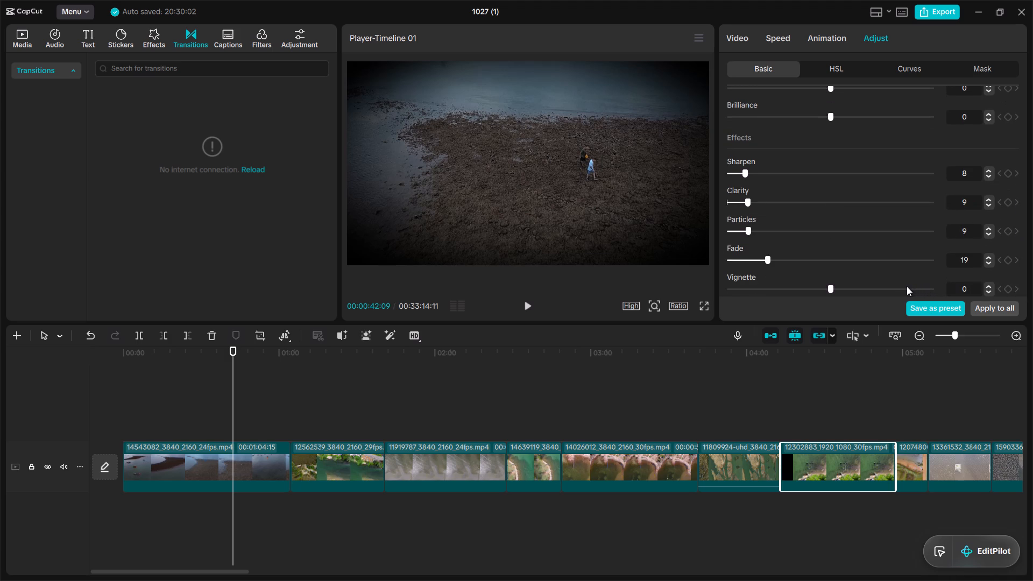
{"action": "left_click", "coordinate": [896, 286]}
Set the seventh clip's Brilliance to 9, Blacks to -5, Whites to -6, Shadow to 8, Highlight and Contrast to 6, and Exposure to -7.
{"action": "left_click_drag", "start_coordinate": [1023, 266], "coordinate": [1023, 264]}
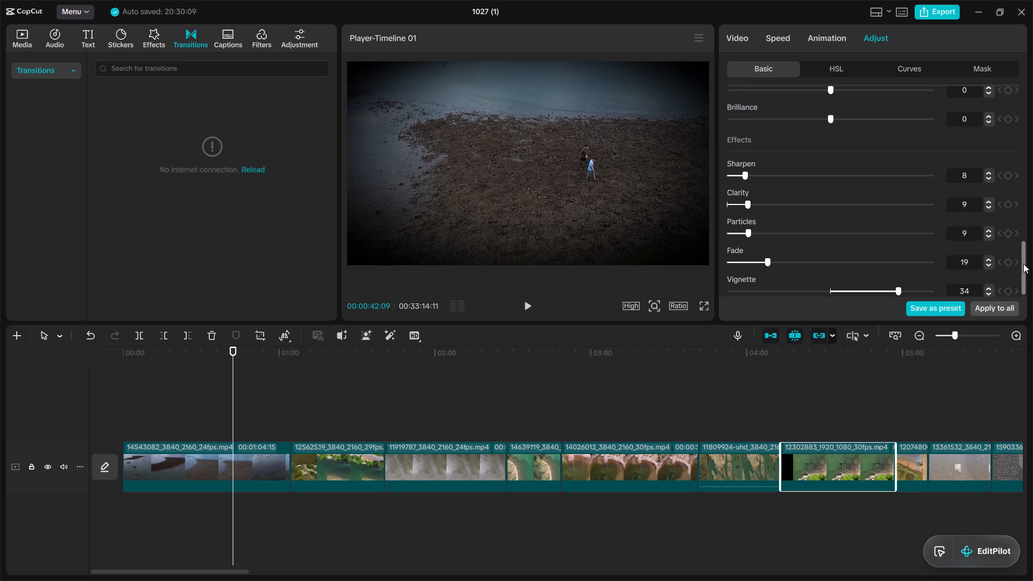
{"action": "left_click_drag", "start_coordinate": [1023, 264], "coordinate": [1023, 225]}
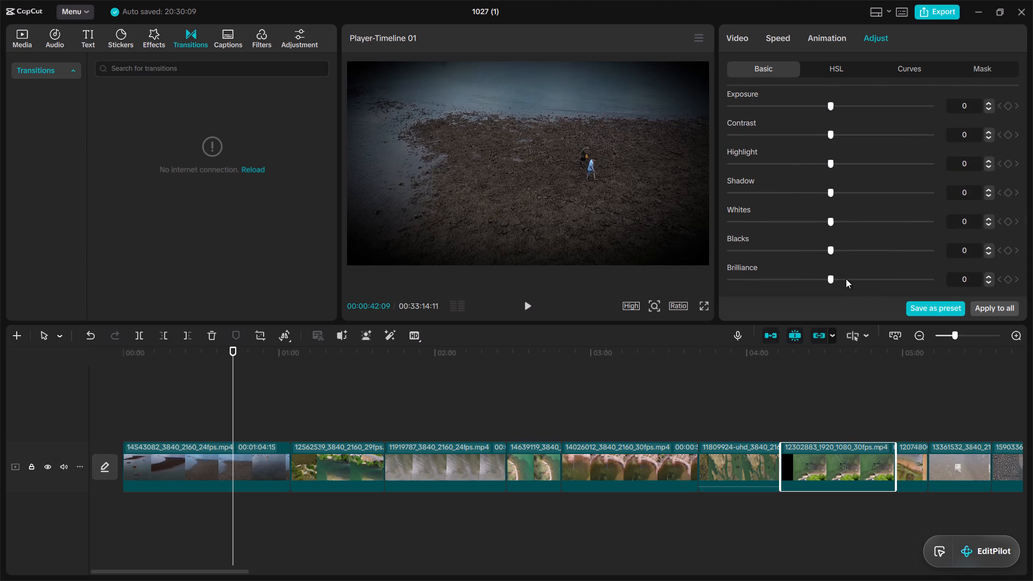
{"action": "left_click", "coordinate": [846, 279]}
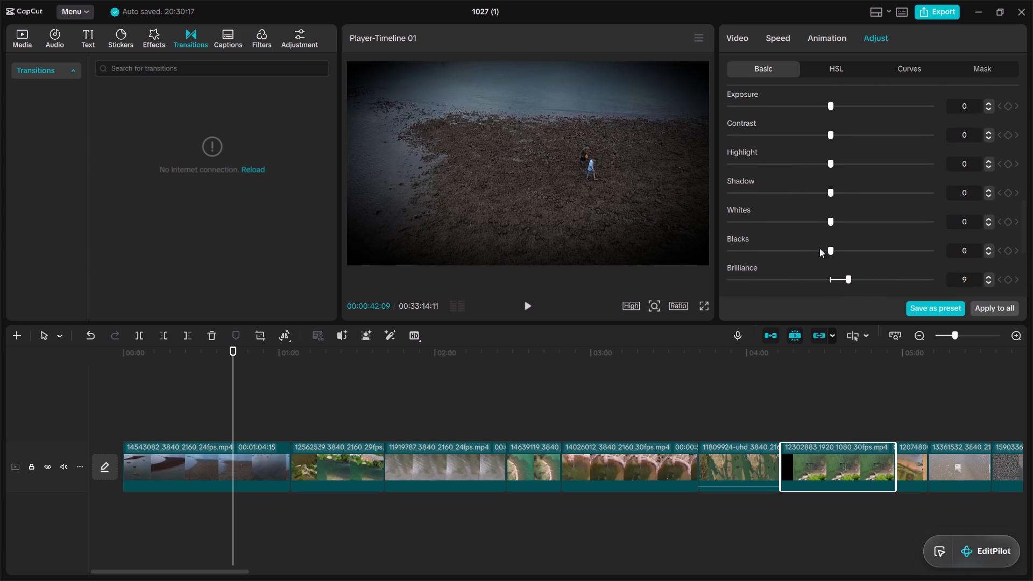
{"action": "left_click_drag", "start_coordinate": [819, 247], "coordinate": [818, 218]}
{"action": "left_click_drag", "start_coordinate": [818, 218], "coordinate": [818, 212]}
{"action": "left_click_drag", "start_coordinate": [818, 212], "coordinate": [816, 190]}
{"action": "left_click_drag", "start_coordinate": [816, 190], "coordinate": [845, 157]}
{"action": "left_click_drag", "start_coordinate": [845, 157], "coordinate": [843, 159]}
{"action": "left_click_drag", "start_coordinate": [843, 159], "coordinate": [839, 134]}
{"action": "left_click", "coordinate": [839, 134]}
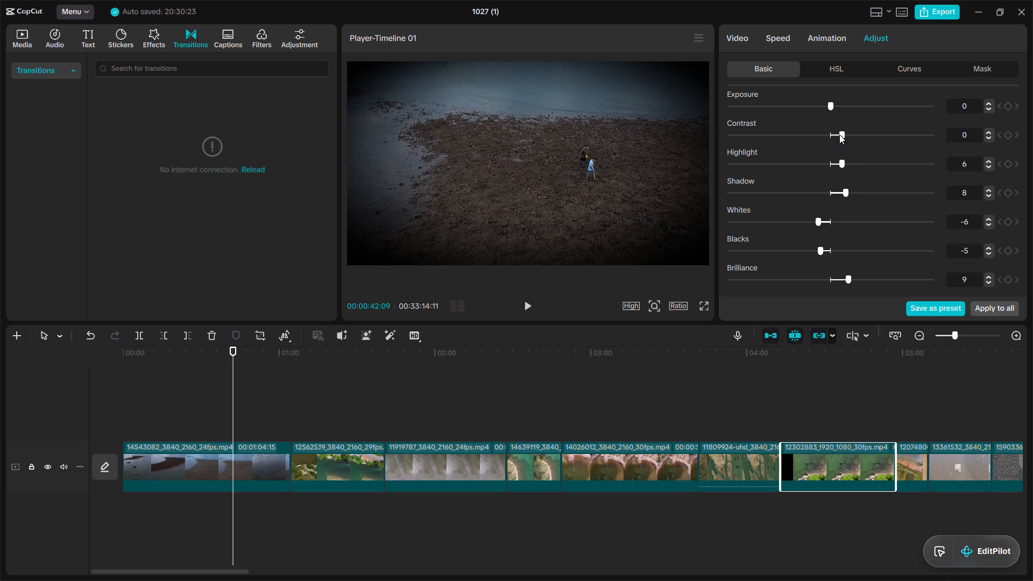
{"action": "left_click", "coordinate": [815, 103]}
Set the seventh clip's Saturation and Tint to 6 and its Temp to -6.
{"action": "left_click_drag", "start_coordinate": [1022, 237], "coordinate": [1017, 207]}
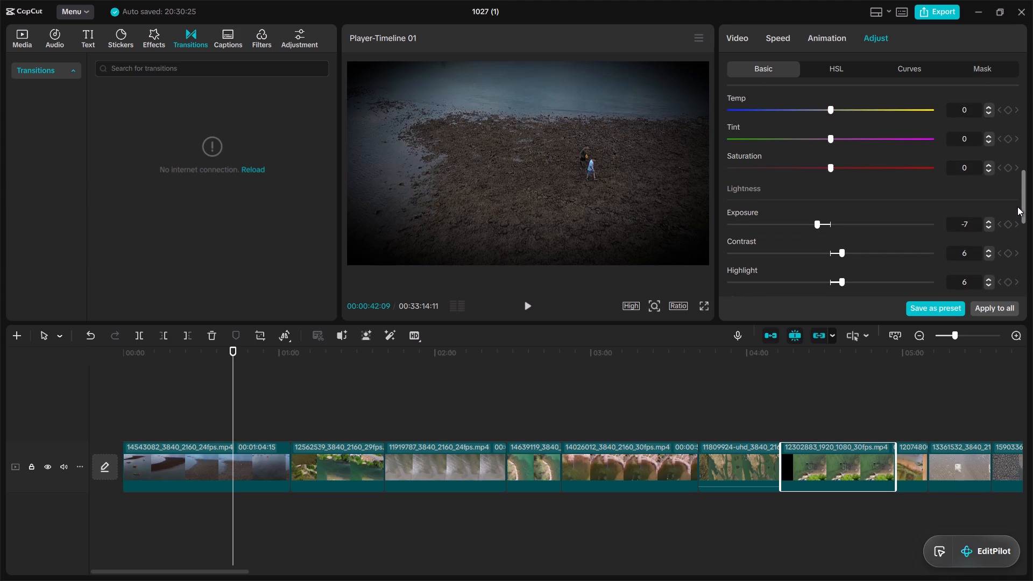
{"action": "left_click_drag", "start_coordinate": [1017, 207], "coordinate": [1016, 196]}
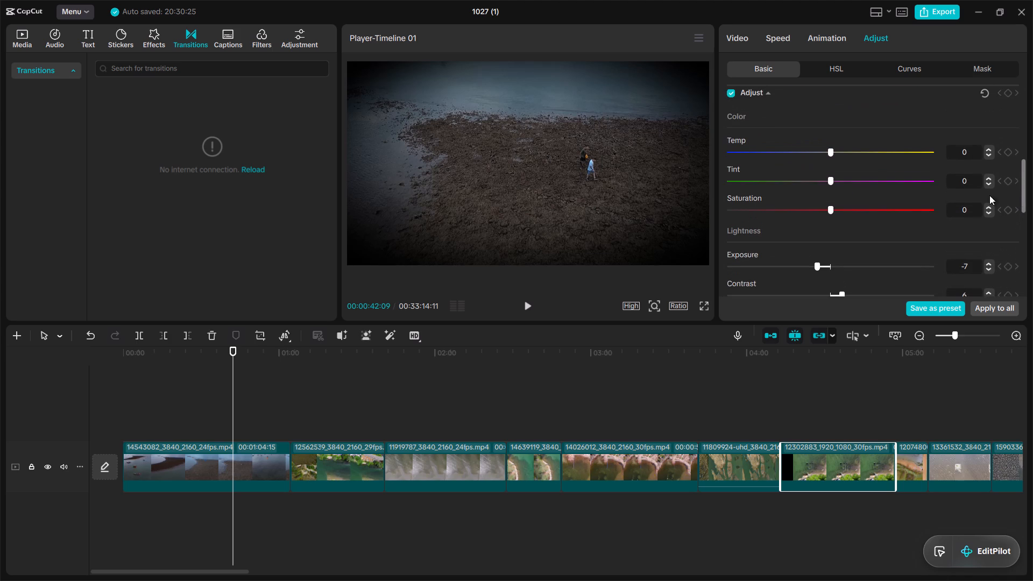
{"action": "left_click_drag", "start_coordinate": [845, 207], "coordinate": [845, 201]}
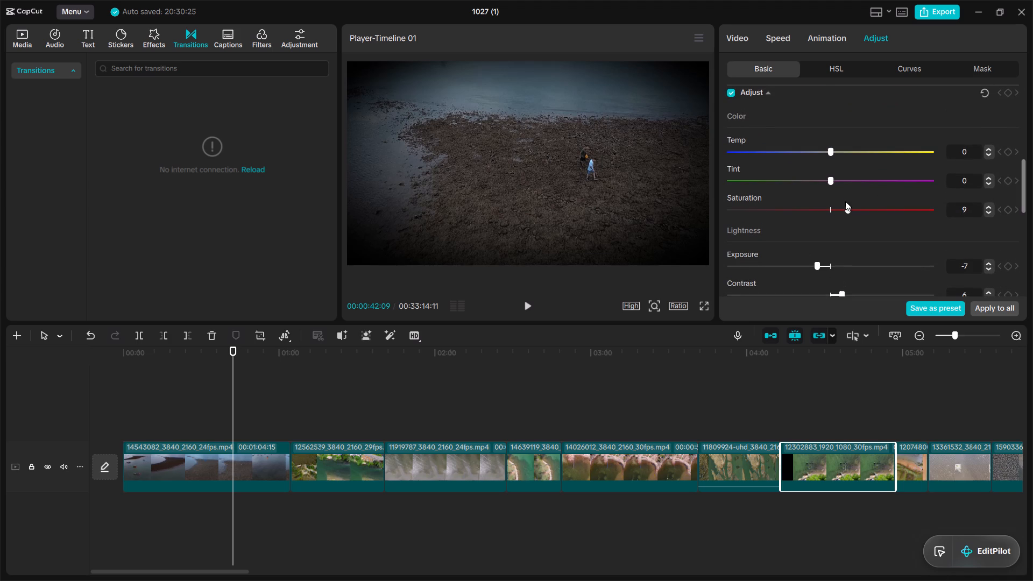
{"action": "left_click_drag", "start_coordinate": [845, 201], "coordinate": [839, 179]}
{"action": "left_click", "coordinate": [839, 179]}
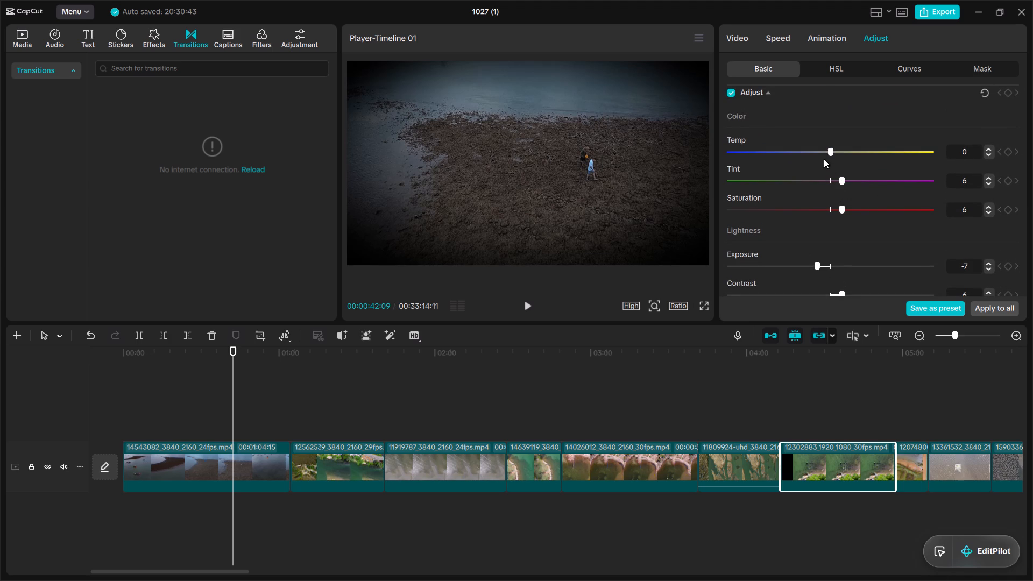
{"action": "left_click", "coordinate": [816, 150]}
Turn on Protect skin tone in the seventh clip's LUT settings.
{"action": "left_click_drag", "start_coordinate": [1025, 197], "coordinate": [1022, 165]}
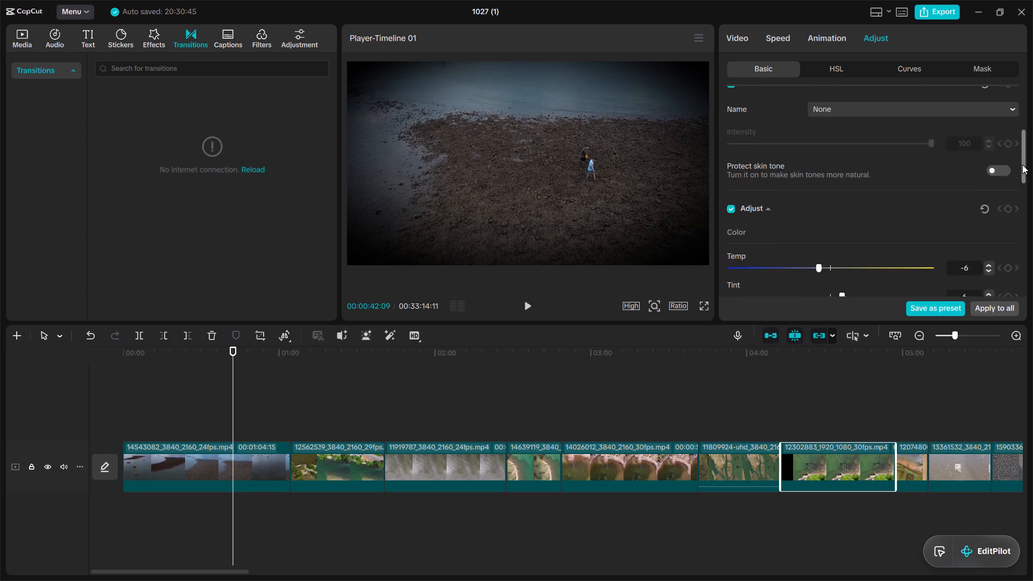
{"action": "left_click_drag", "start_coordinate": [1022, 165], "coordinate": [1022, 148]}
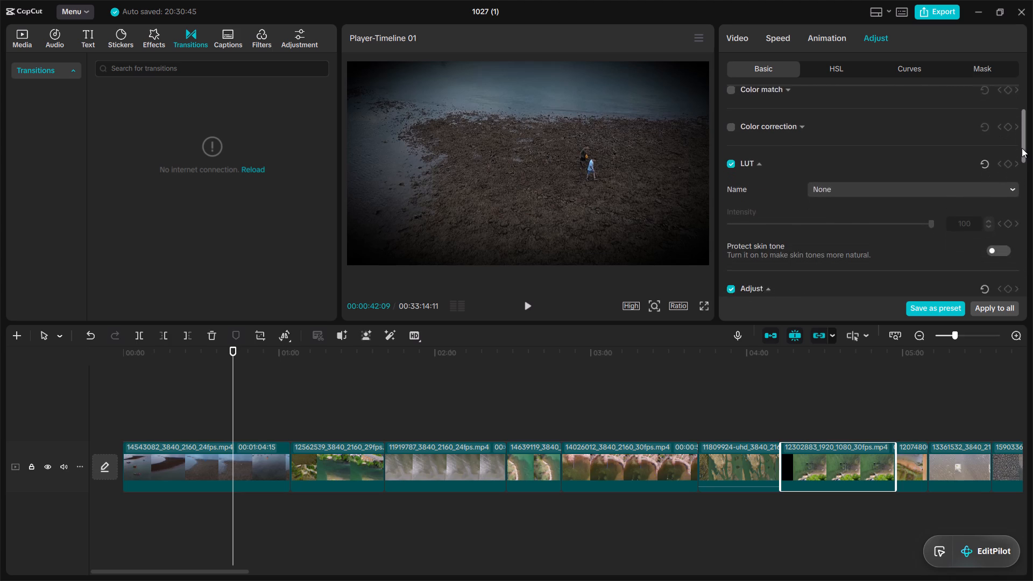
{"action": "left_click_drag", "start_coordinate": [1022, 148], "coordinate": [1022, 149]}
{"action": "left_click", "coordinate": [1003, 236]}
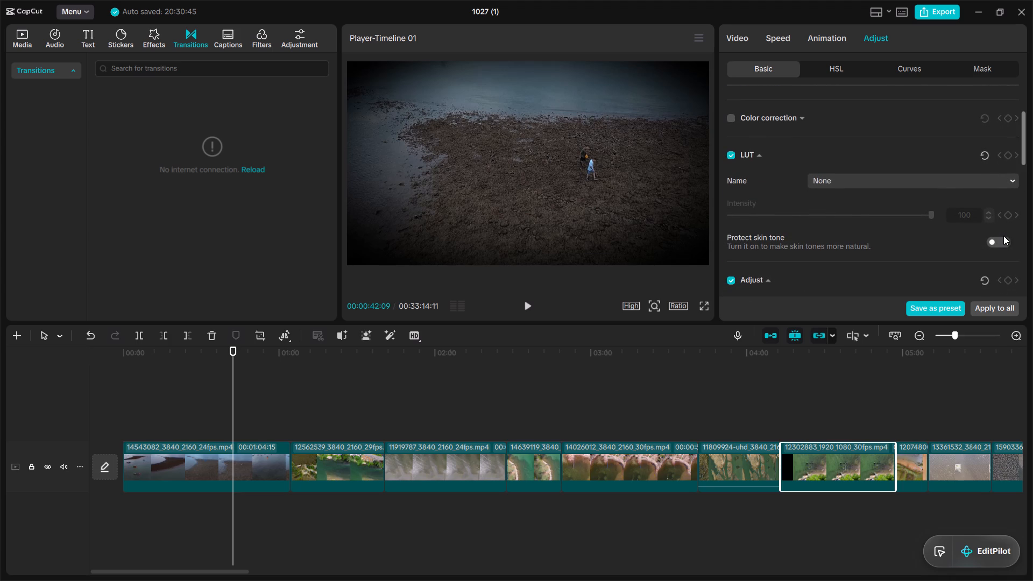
{"action": "left_click", "coordinate": [1001, 238]}
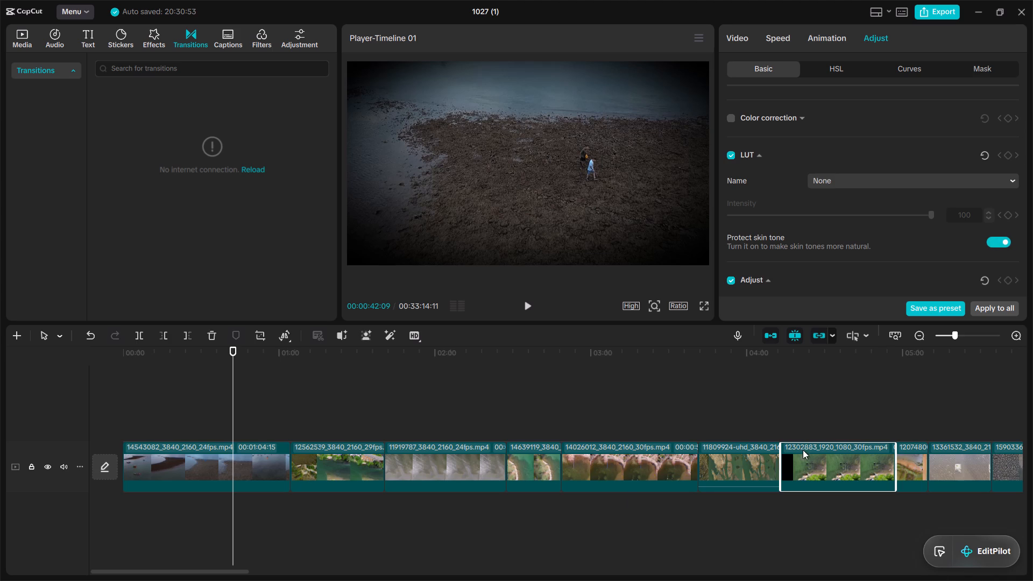
Turn on Protect skin tone in the LUT settings of the eighth clip on the timeline.
{"action": "left_click", "coordinate": [912, 467]}
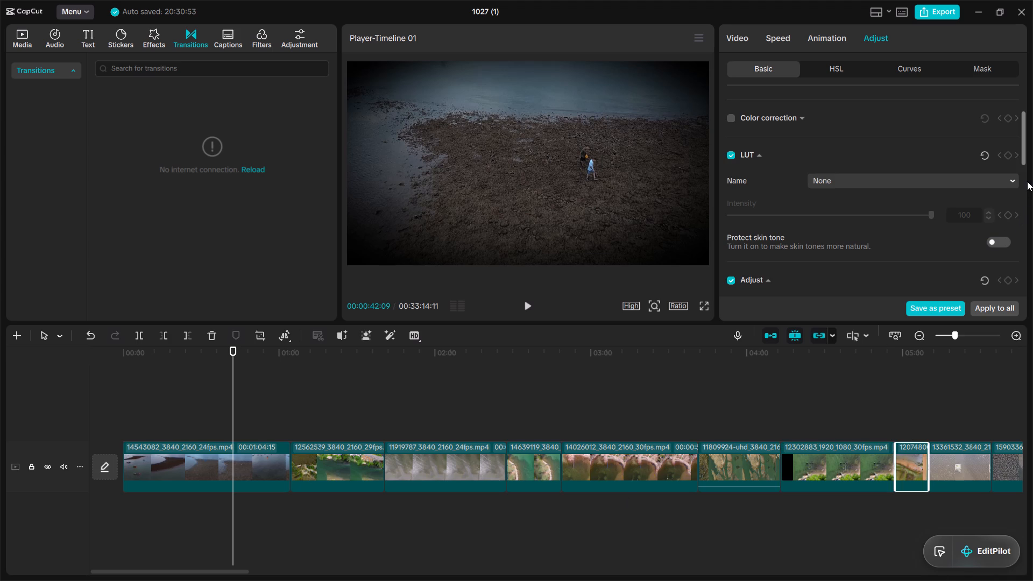
{"action": "left_click_drag", "start_coordinate": [1023, 152], "coordinate": [1028, 172]}
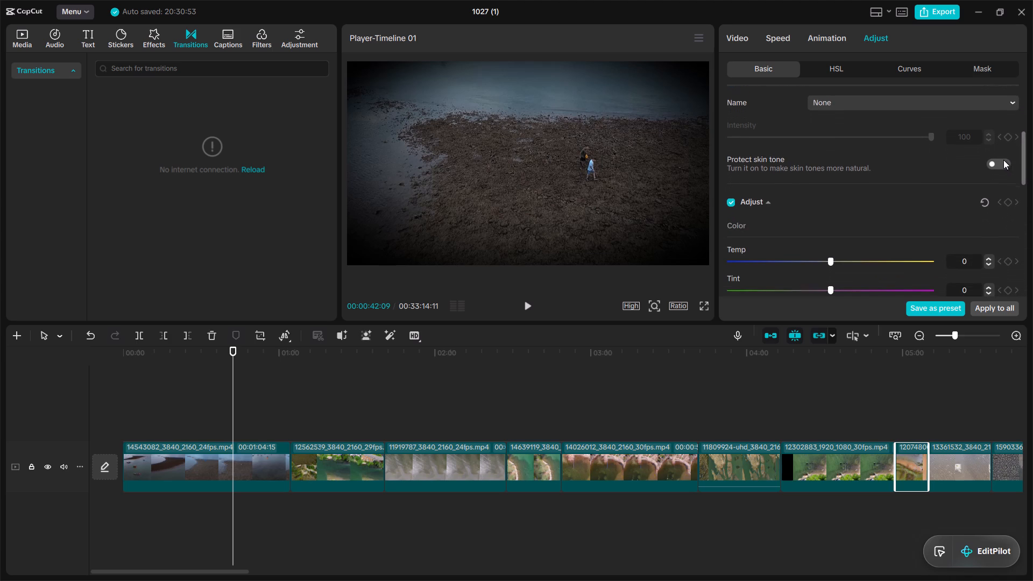
{"action": "left_click", "coordinate": [1003, 160]}
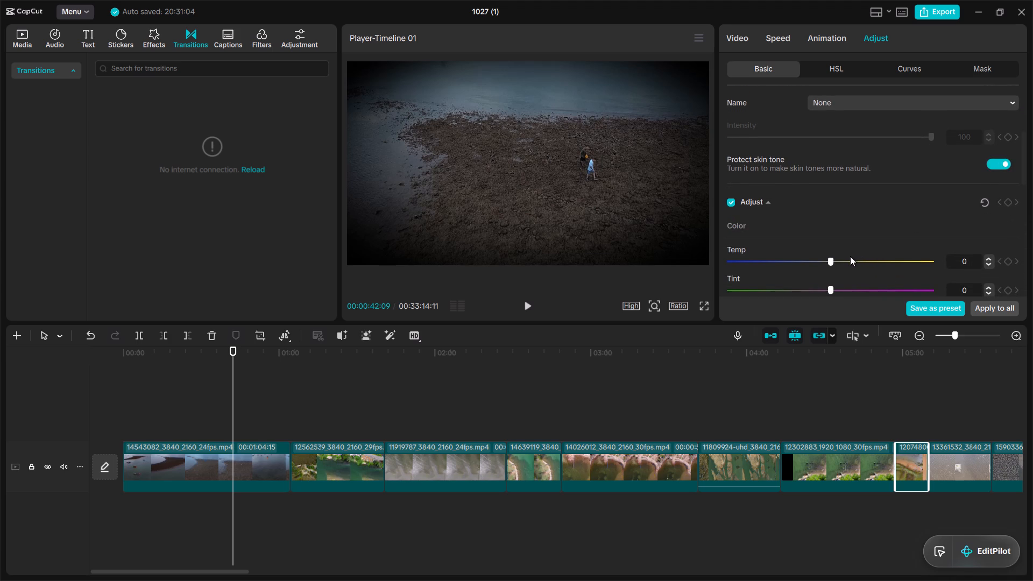
Set the eighth clip's Temp and Tint to -5 and its Saturation to 5.
{"action": "left_click_drag", "start_coordinate": [850, 256], "coordinate": [823, 280]}
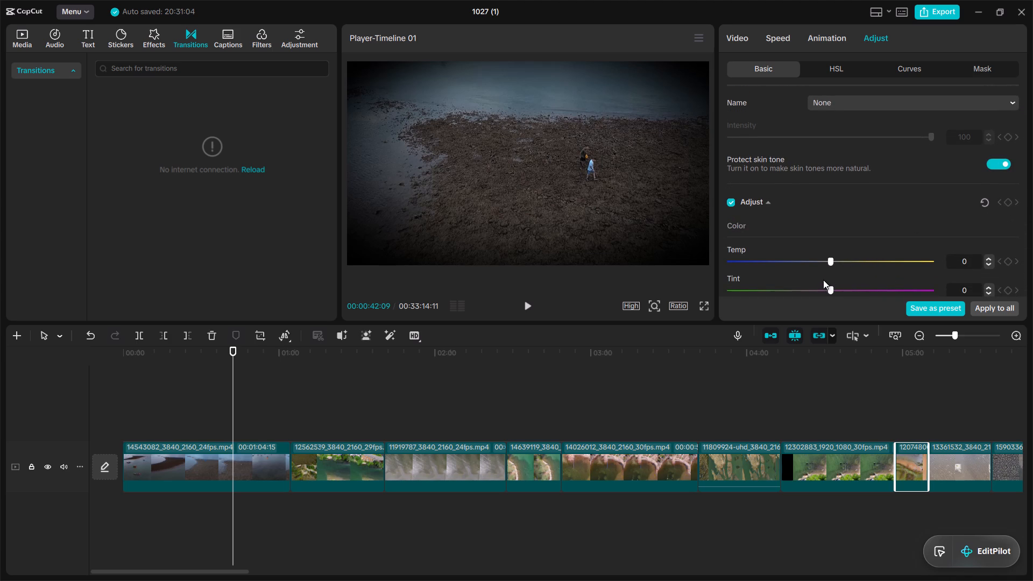
{"action": "left_click_drag", "start_coordinate": [823, 280], "coordinate": [818, 280]}
{"action": "left_click", "coordinate": [817, 288]}
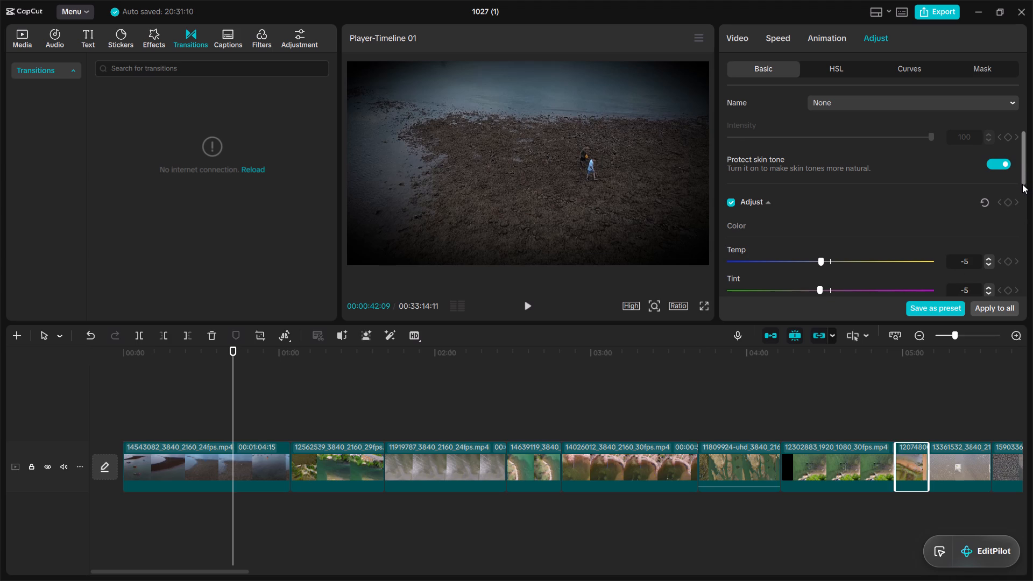
{"action": "left_click_drag", "start_coordinate": [1022, 177], "coordinate": [1023, 188]}
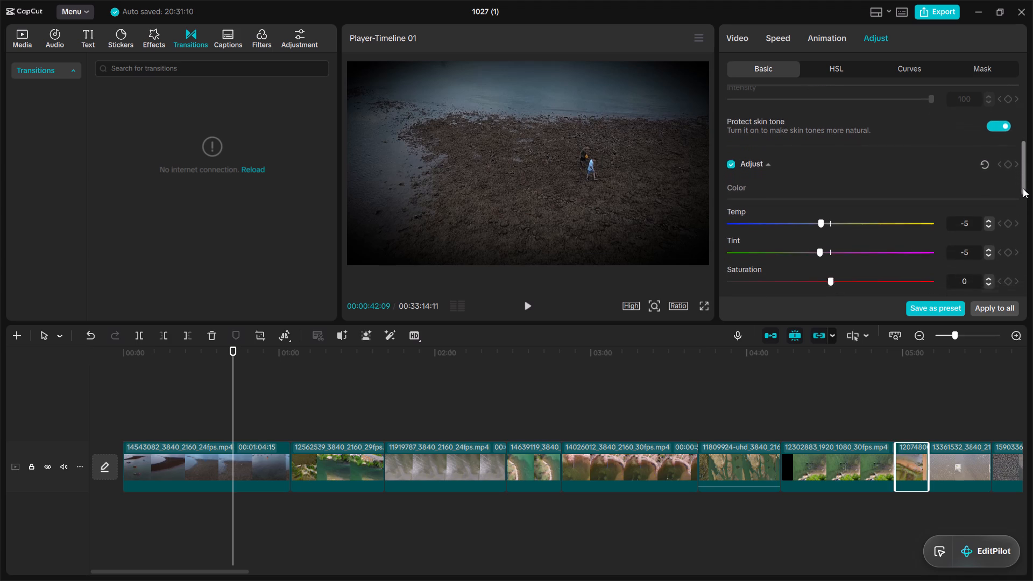
{"action": "left_click_drag", "start_coordinate": [1023, 188], "coordinate": [1027, 207]}
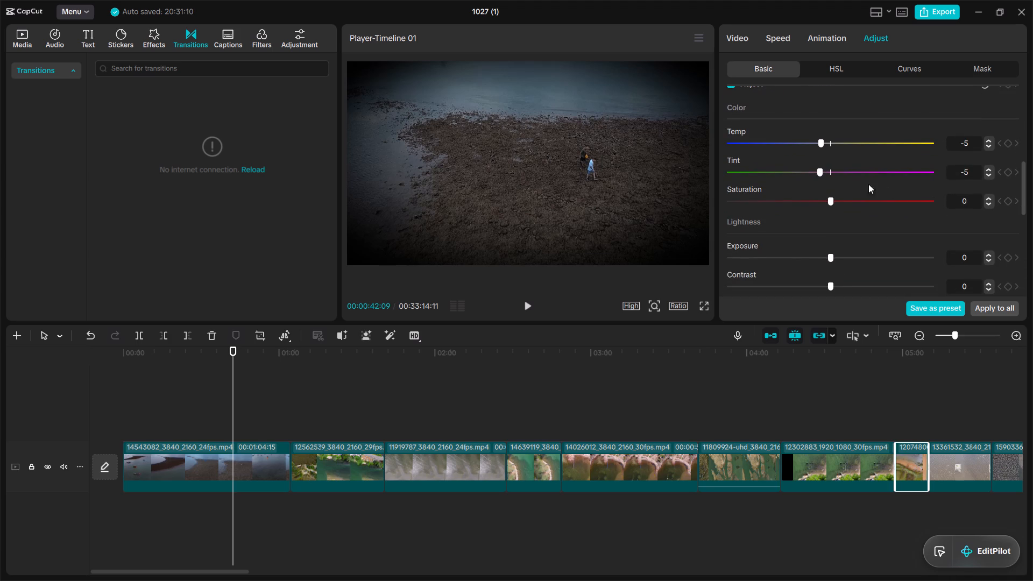
{"action": "left_click", "coordinate": [839, 198]}
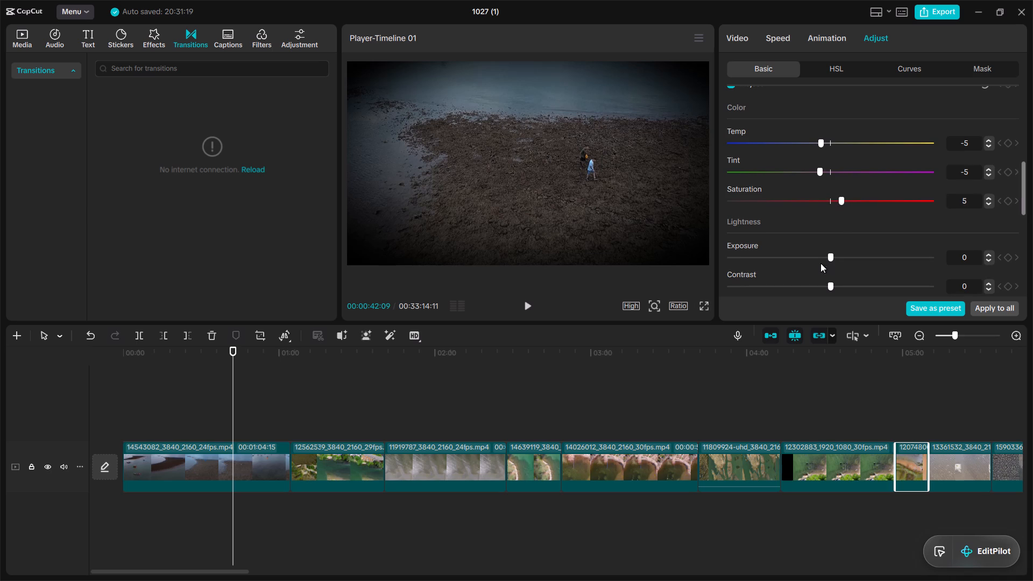
Set the eighth clip's Exposure, Contrast, Blacks and Brilliance to 5, its Highlight to -3, and its Shadow and Whites to -4.
{"action": "left_click_drag", "start_coordinate": [819, 253], "coordinate": [834, 275]}
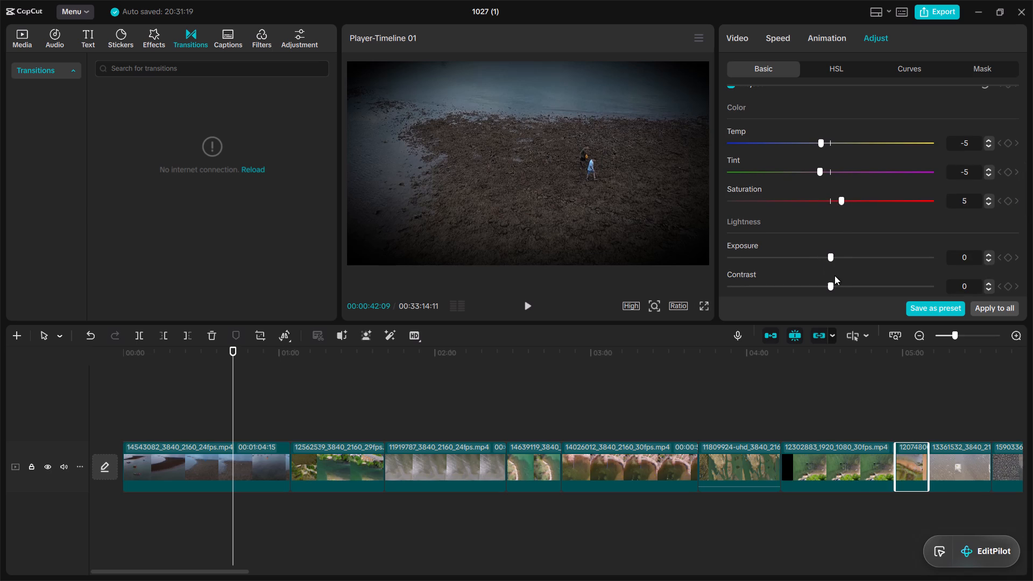
{"action": "left_click_drag", "start_coordinate": [834, 275], "coordinate": [838, 281]}
{"action": "left_click", "coordinate": [838, 281]}
{"action": "left_click_drag", "start_coordinate": [1025, 199], "coordinate": [1025, 206]}
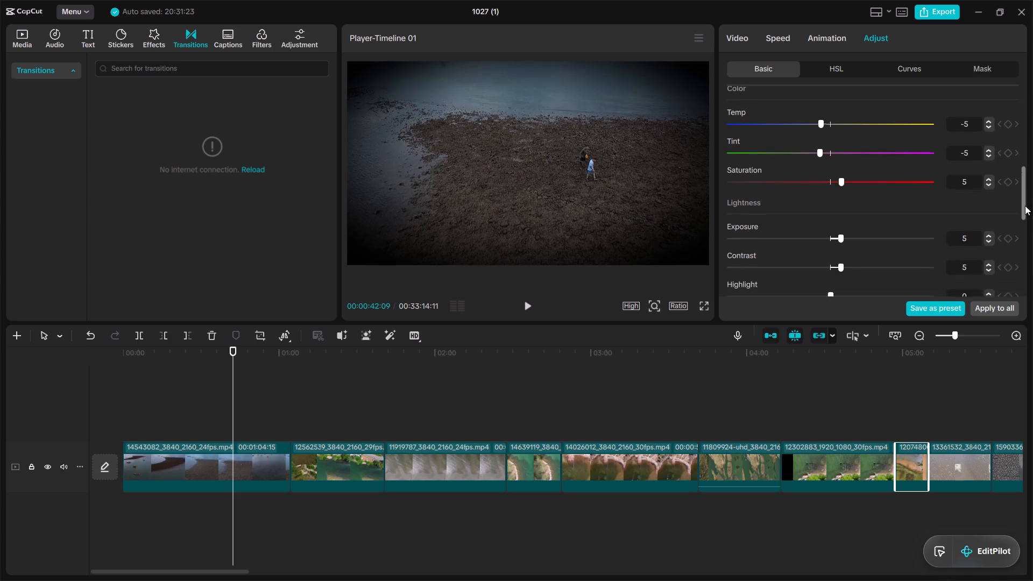
{"action": "left_click_drag", "start_coordinate": [1025, 206], "coordinate": [1028, 238]}
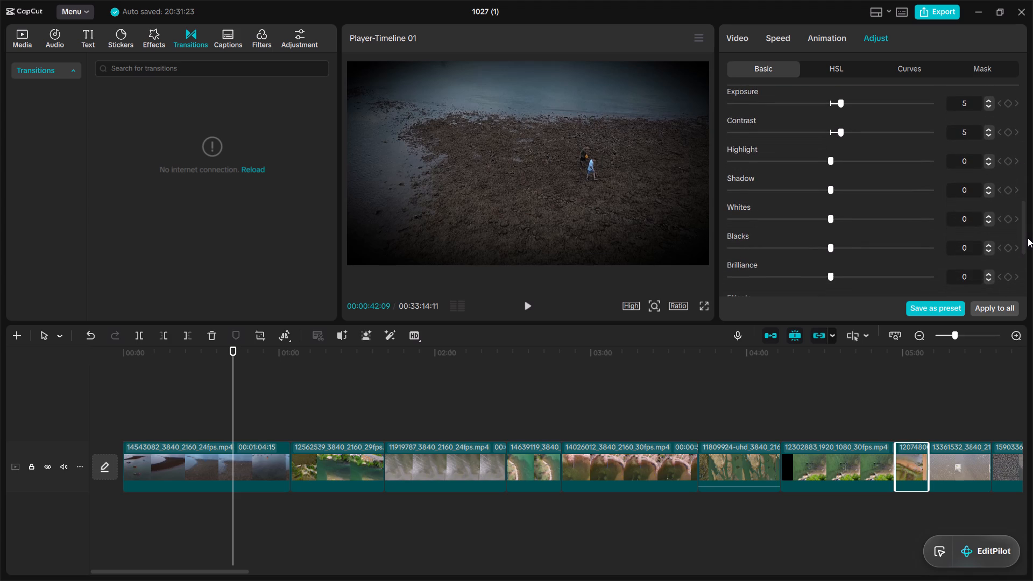
{"action": "left_click", "coordinate": [824, 158]}
{"action": "left_click_drag", "start_coordinate": [820, 185], "coordinate": [819, 211]}
{"action": "left_click", "coordinate": [819, 211]}
{"action": "left_click_drag", "start_coordinate": [821, 217], "coordinate": [821, 219]}
{"action": "left_click_drag", "start_coordinate": [821, 219], "coordinate": [819, 245]}
{"action": "left_click_drag", "start_coordinate": [819, 245], "coordinate": [839, 272]}
{"action": "left_click", "coordinate": [839, 272]}
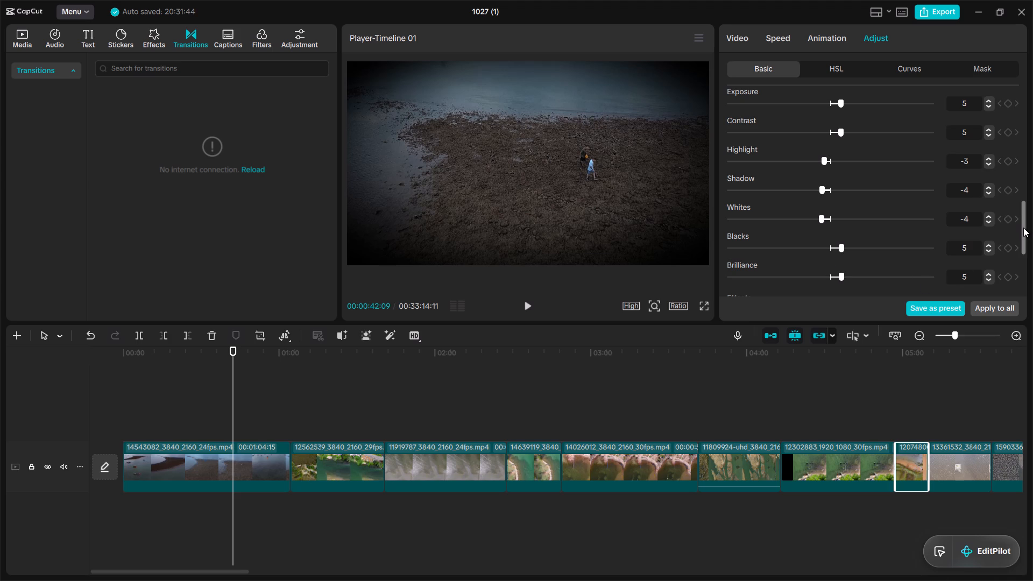
Set the eighth clip's effects to Sharpen 11, Clarity 10, Particles 9, Fade 6 and Vignette 26.
{"action": "left_click_drag", "start_coordinate": [1023, 228], "coordinate": [1026, 254]}
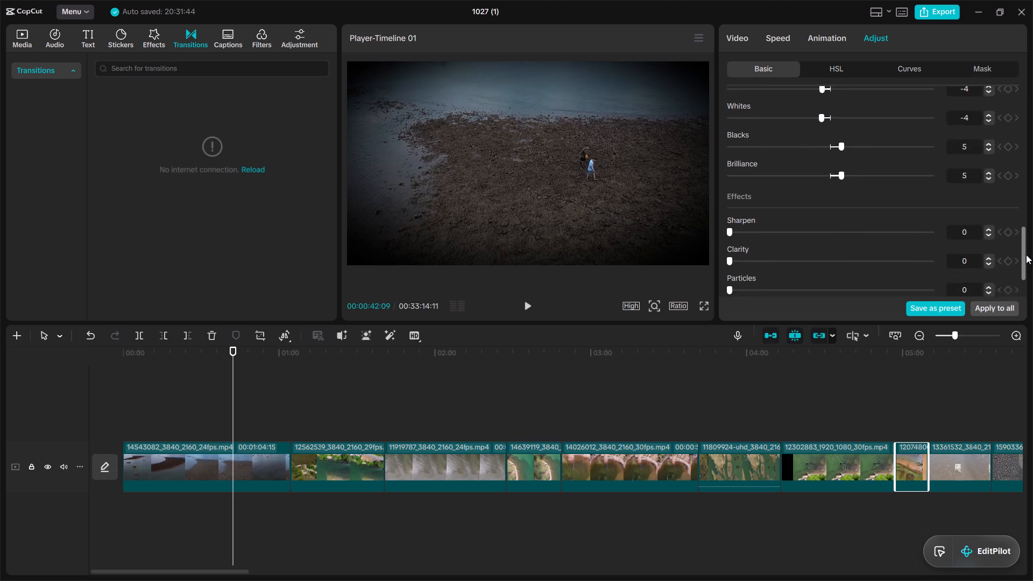
{"action": "left_click_drag", "start_coordinate": [1026, 254], "coordinate": [1029, 275]}
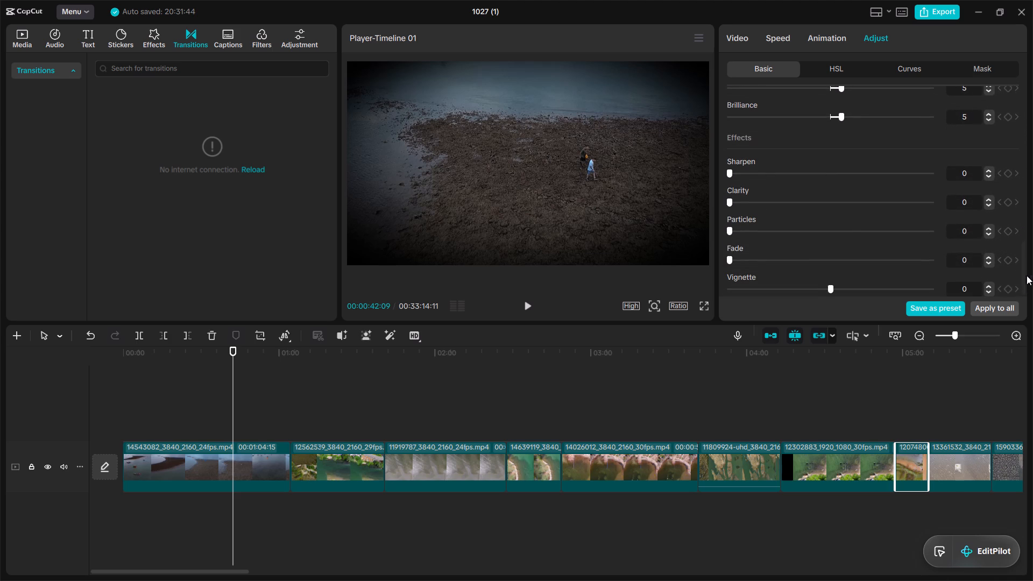
{"action": "left_click_drag", "start_coordinate": [755, 171], "coordinate": [753, 195]}
{"action": "left_click_drag", "start_coordinate": [753, 195], "coordinate": [753, 200]}
{"action": "left_click_drag", "start_coordinate": [753, 200], "coordinate": [748, 224]}
{"action": "left_click_drag", "start_coordinate": [748, 224], "coordinate": [748, 254]}
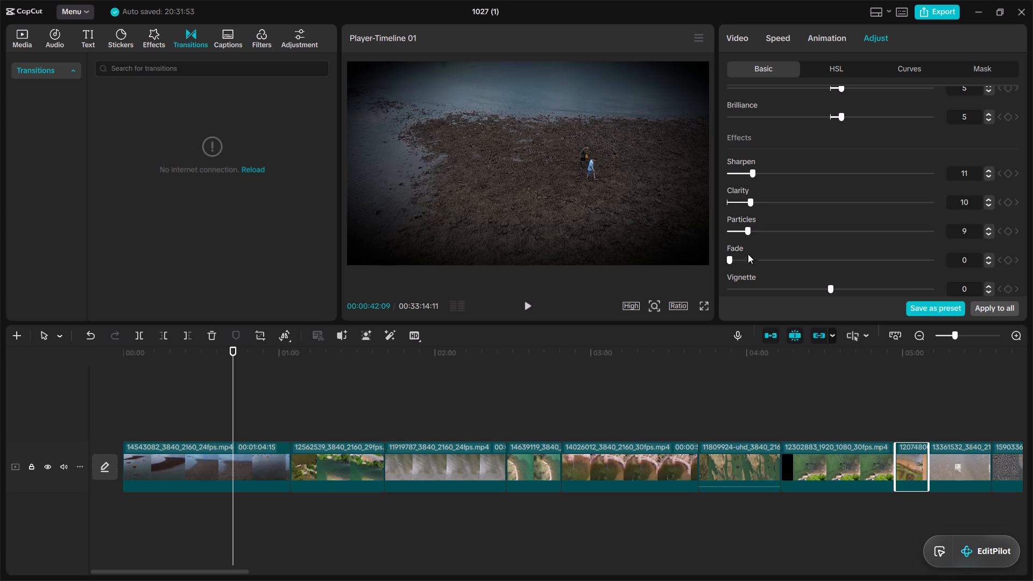
{"action": "left_click_drag", "start_coordinate": [748, 254], "coordinate": [748, 256]}
{"action": "left_click_drag", "start_coordinate": [748, 256], "coordinate": [866, 295]}
{"action": "left_click", "coordinate": [742, 259]}
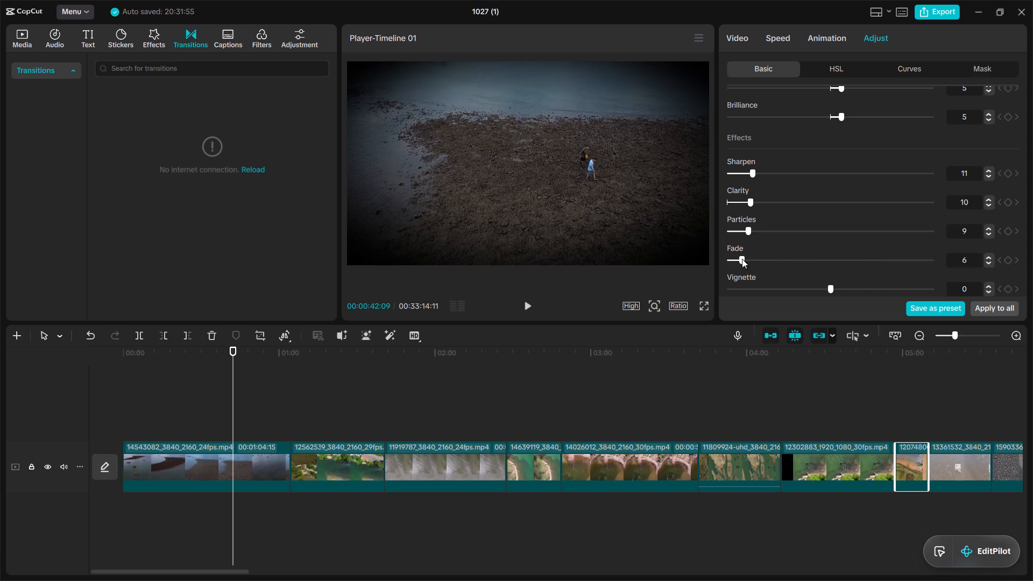
{"action": "left_click", "coordinate": [880, 284]}
{"action": "left_click_drag", "start_coordinate": [1025, 249], "coordinate": [1029, 282]}
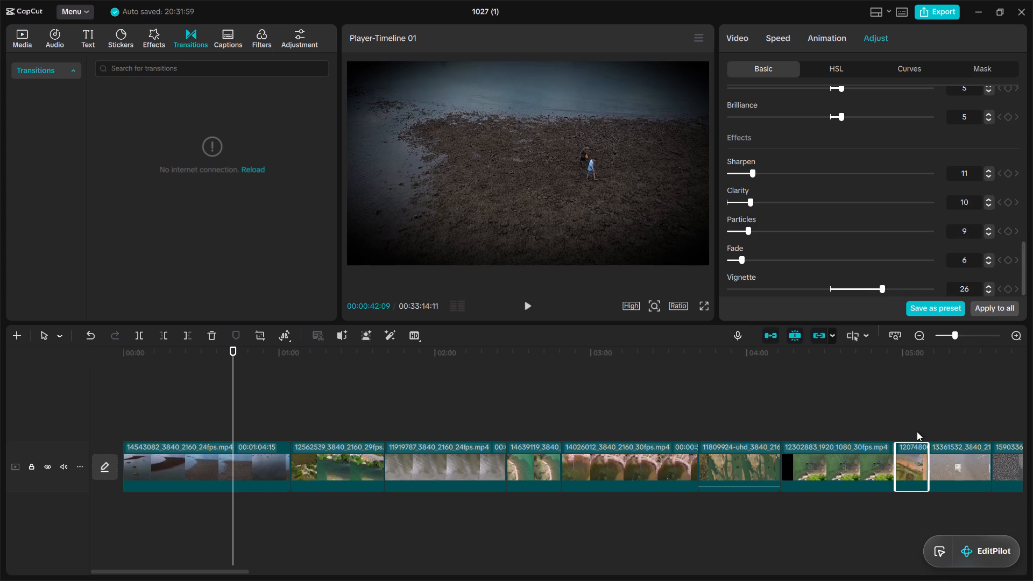
Preview the seventh clip at 00:04:21:11 and the beginning of the ninth clip at 00:05:12:03.
{"action": "left_click", "coordinate": [802, 405]}
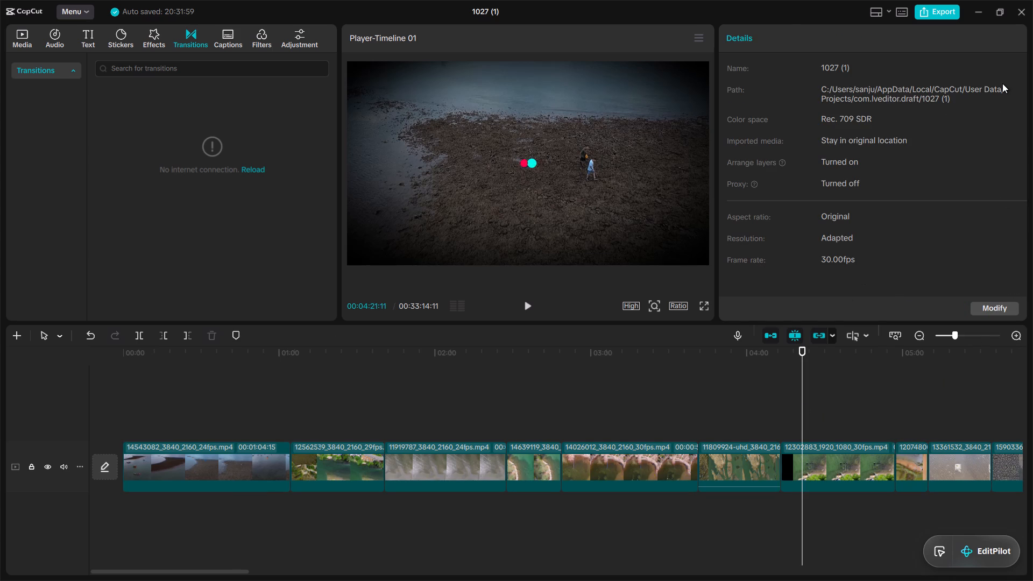
{"action": "double_click", "coordinate": [934, 415]}
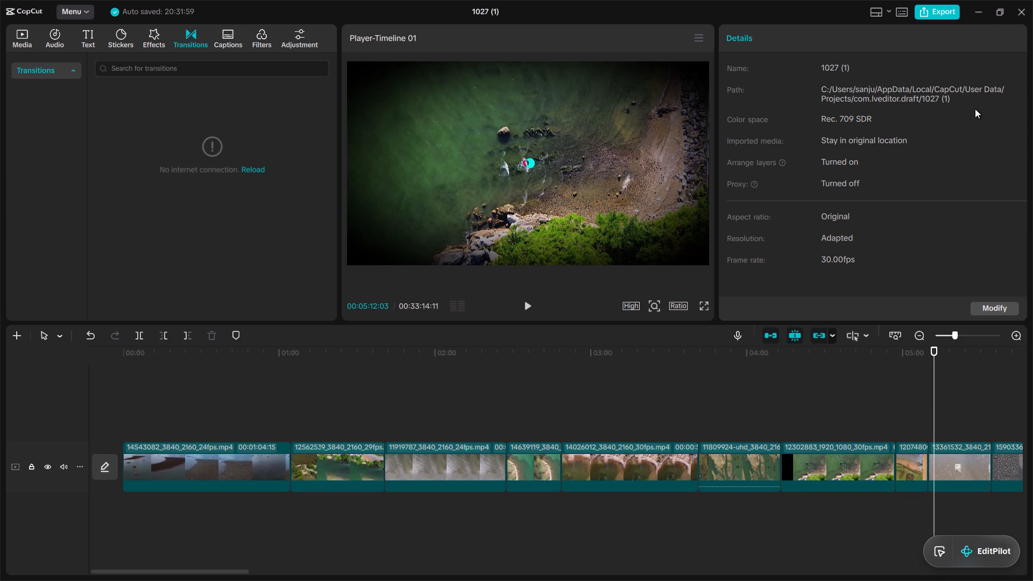
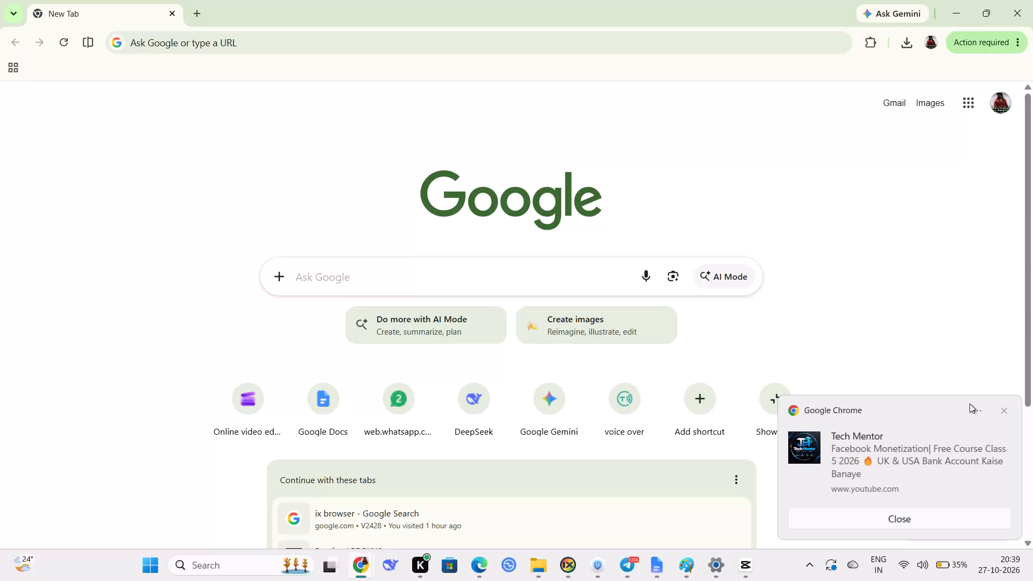
Dismiss the Google Chrome notification about the Tech Mentor YouTube video.
{"action": "left_click", "coordinate": [1008, 406]}
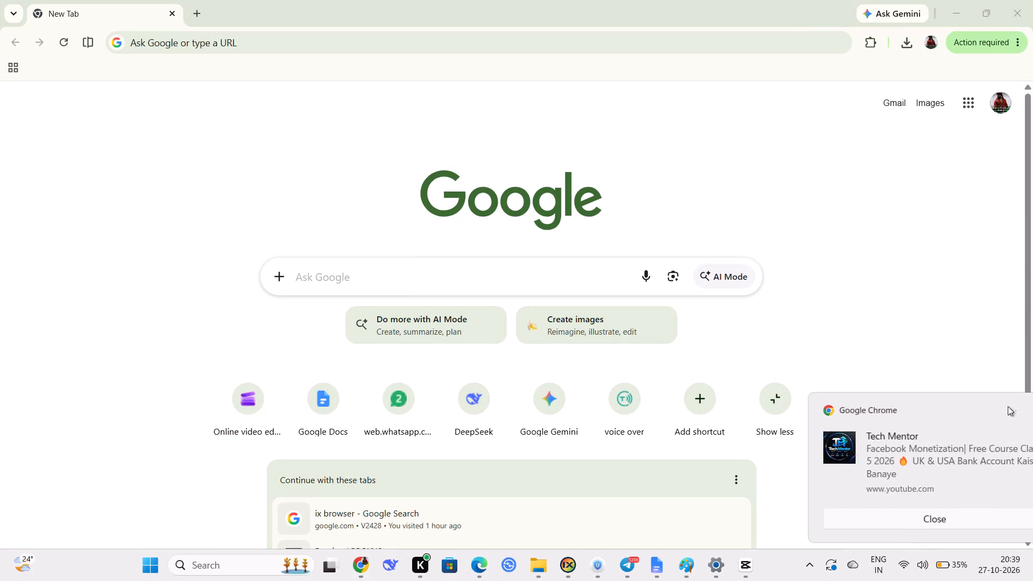